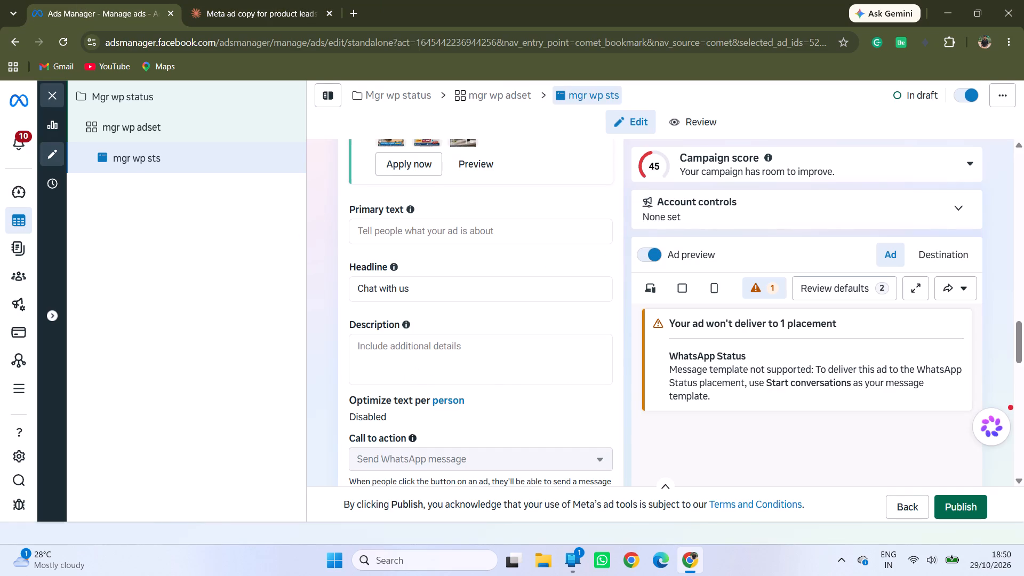
left_click(393, 342)
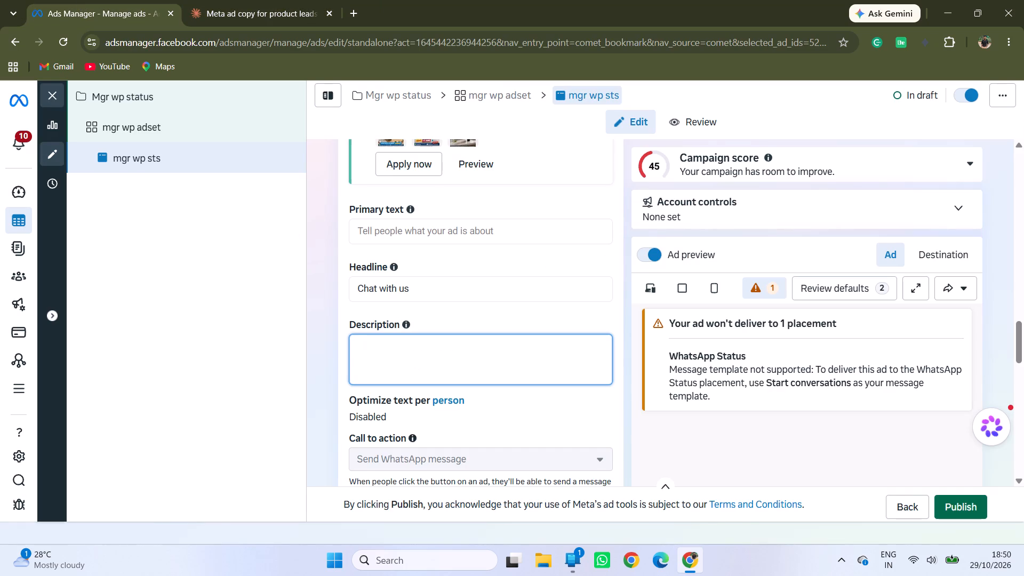
key("ctrl+v")
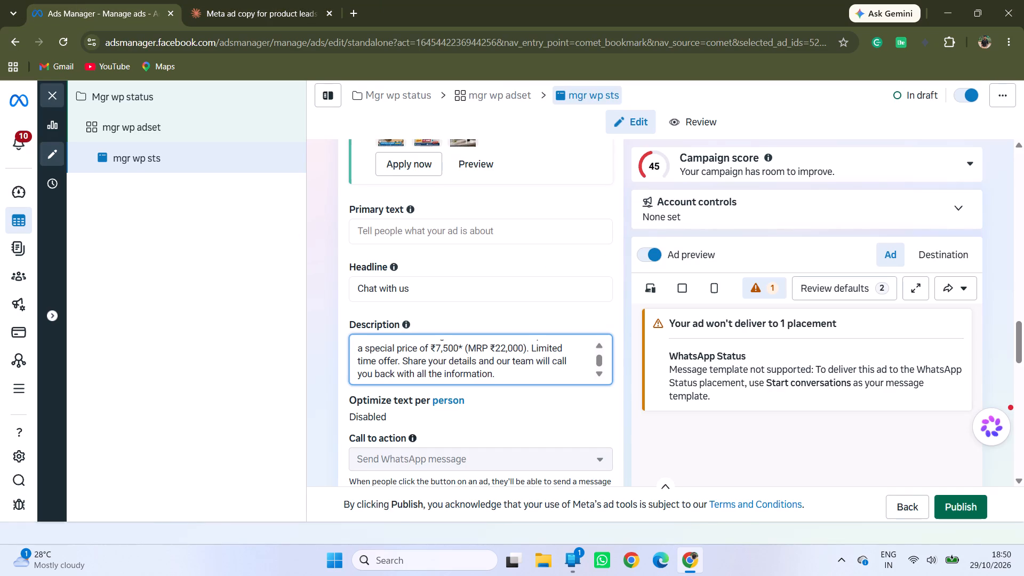
Paste the copied offer description with the ₹7,500* special price (MRP ₹22,000) into the ad's Description field again.
left_click(686, 444)
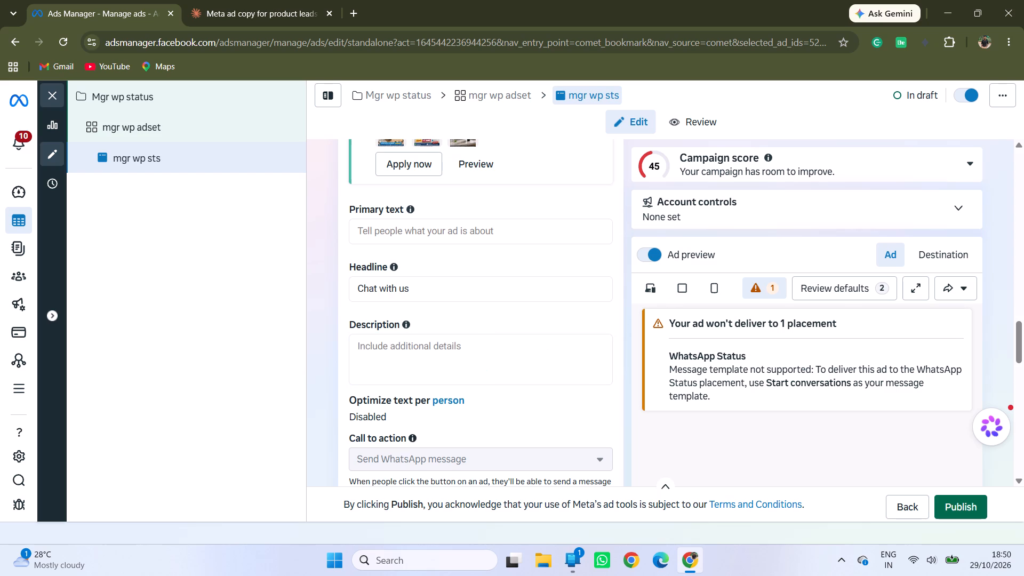
left_click(436, 350)
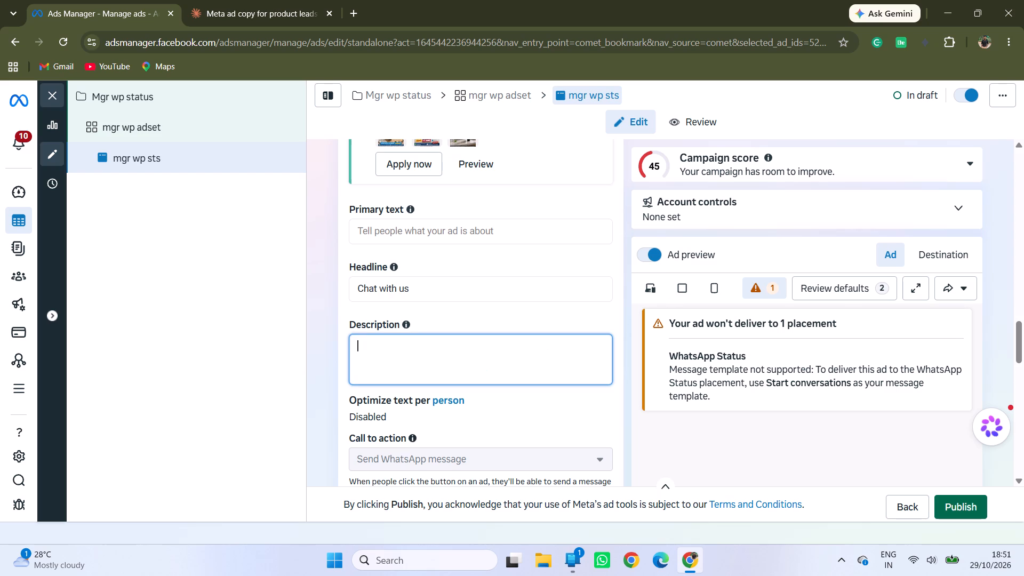
key("ctrl+v")
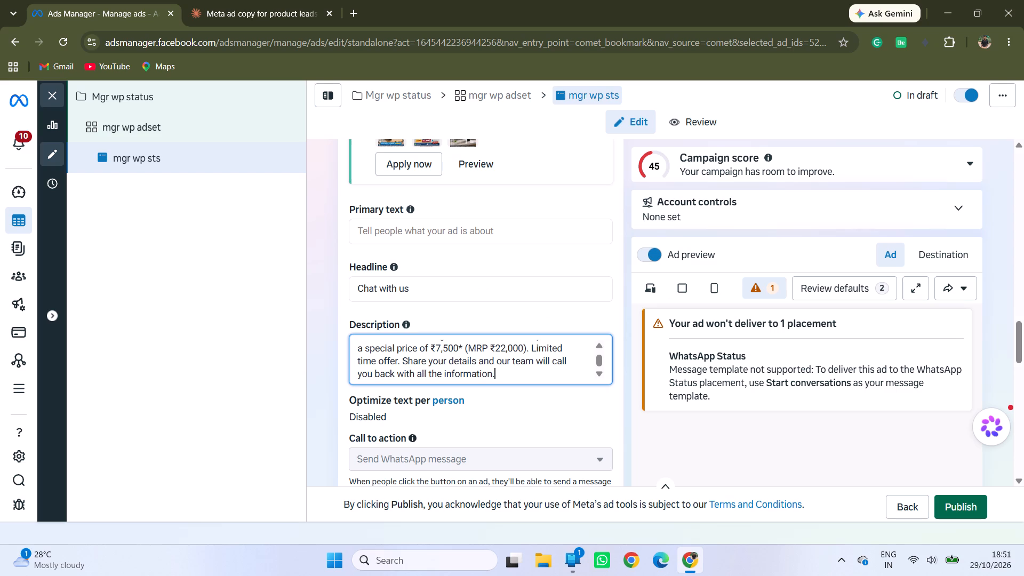
left_click(549, 409)
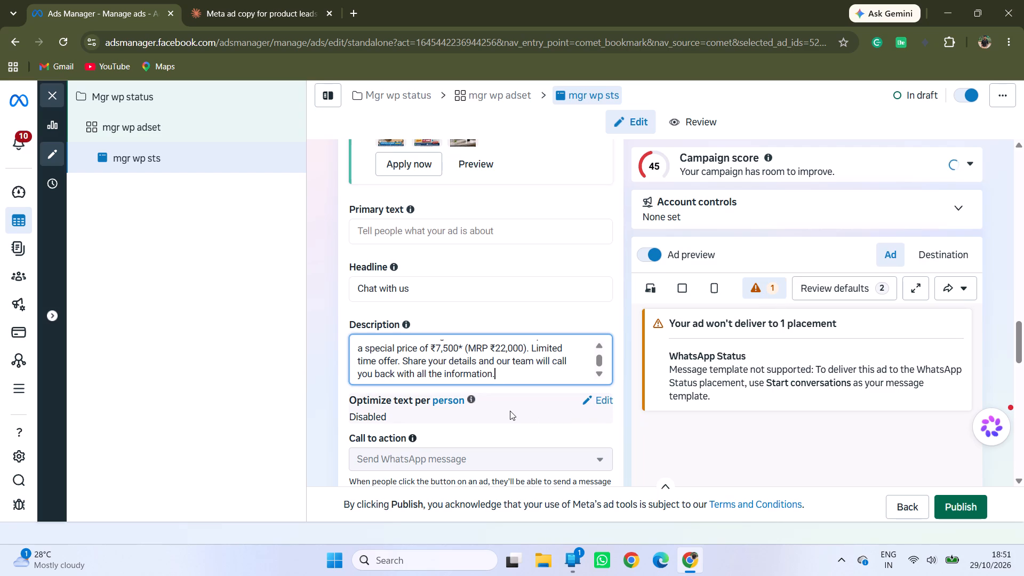
Turn on Optimize text per person for the ad.
left_click(588, 402)
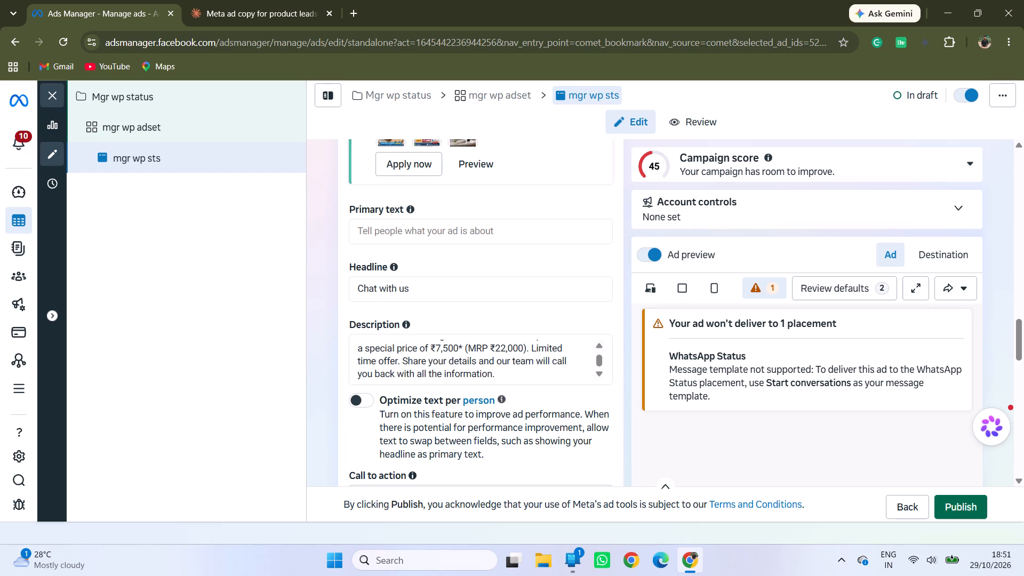
left_click(361, 401)
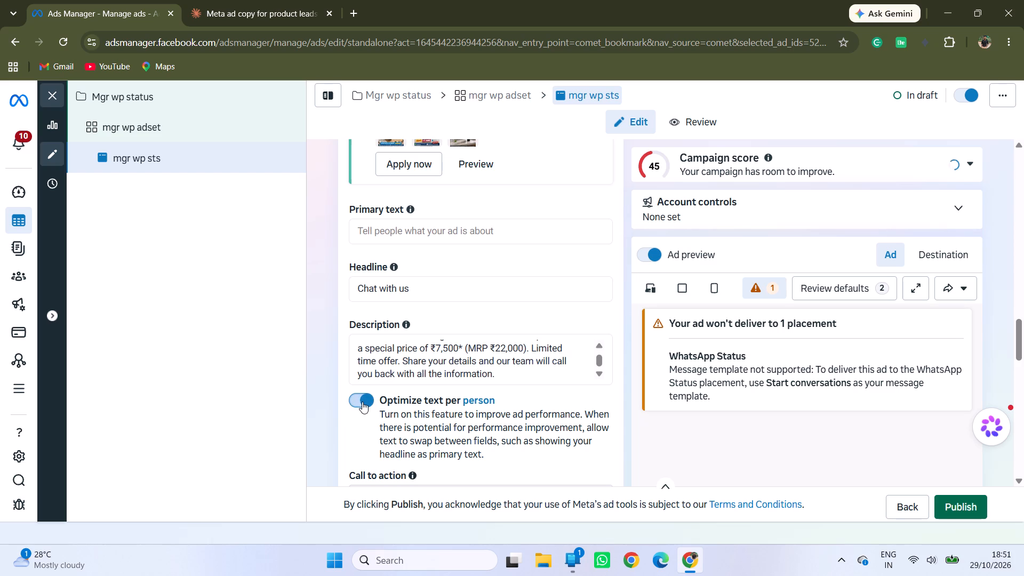
Look through the ad's setup, from call to action, creative enhancements and creative testing back up to media, identity and ad name.
scroll(464, 440, "down", 4)
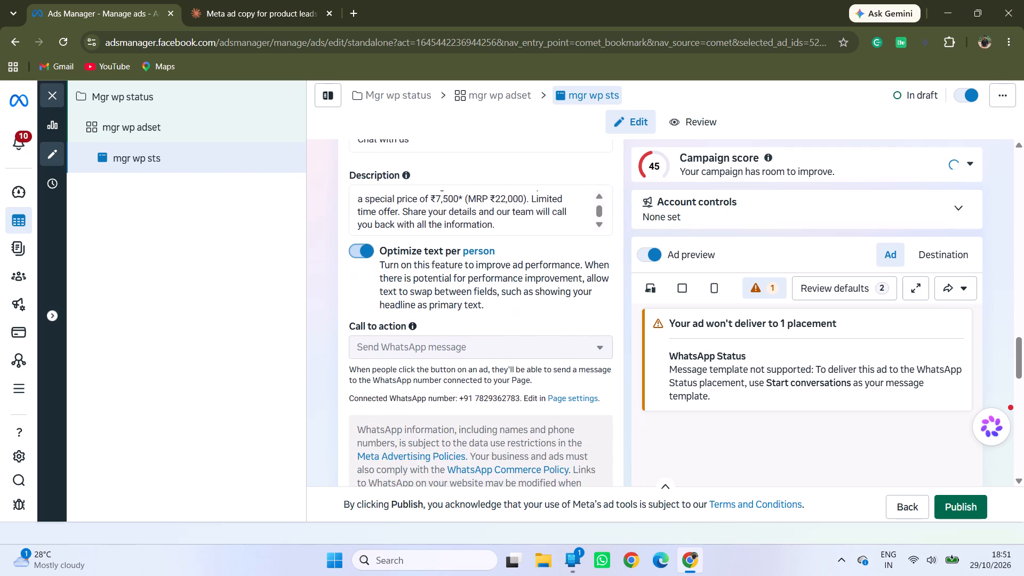
scroll(464, 440, "down", 6)
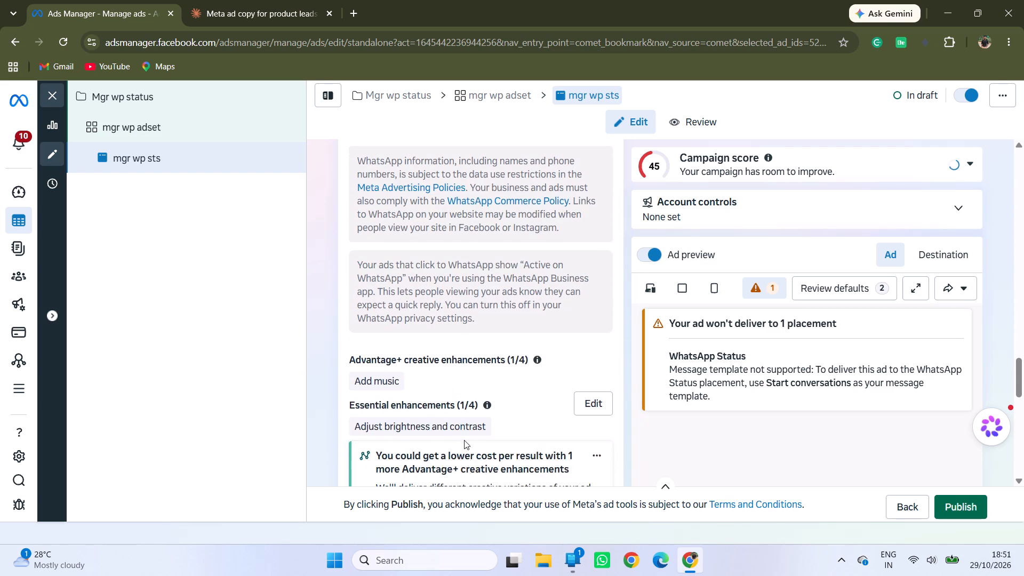
scroll(464, 440, "down", 7)
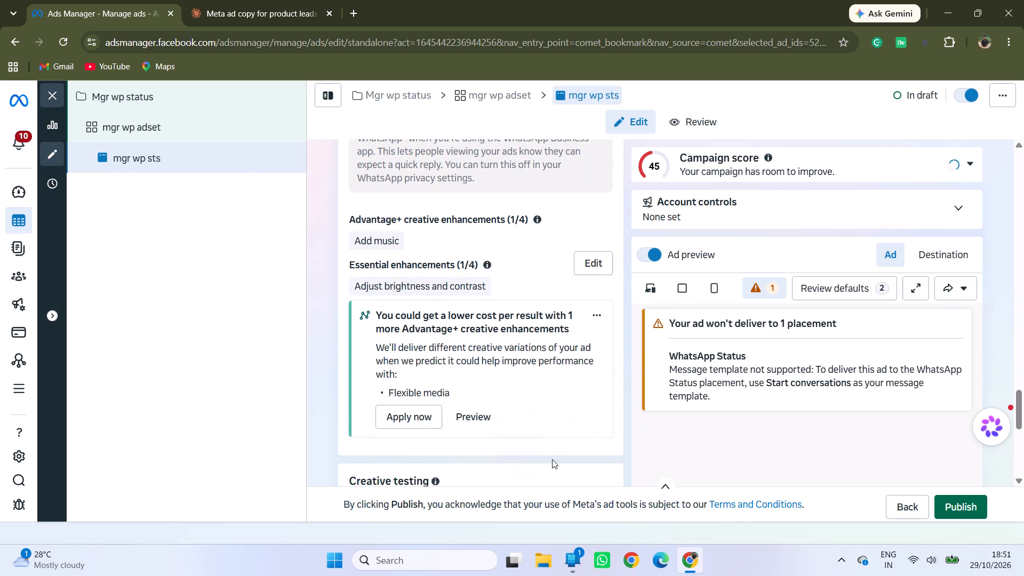
left_click(702, 451)
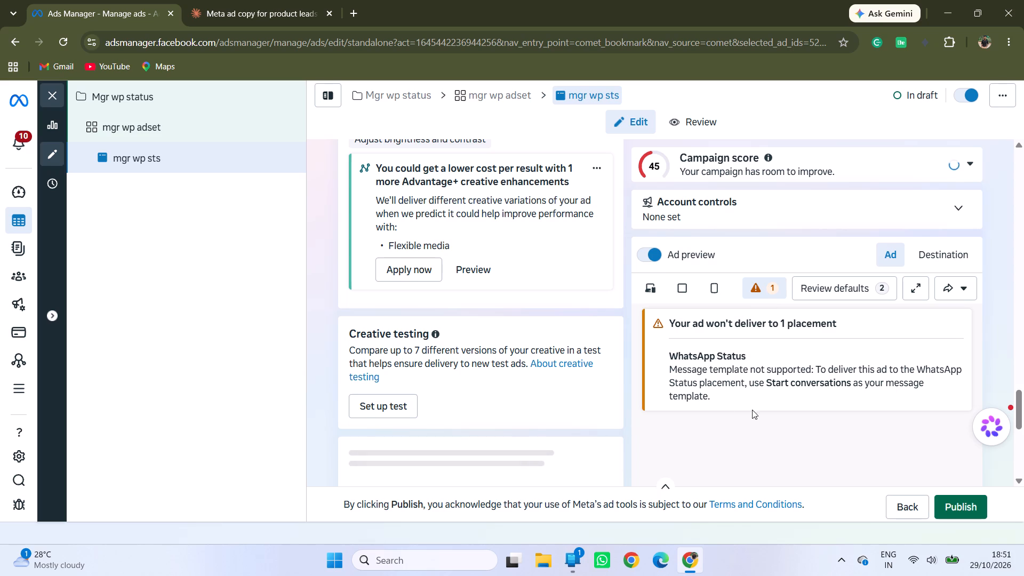
scroll(524, 359, "down", 2)
scroll(524, 359, "up", 3)
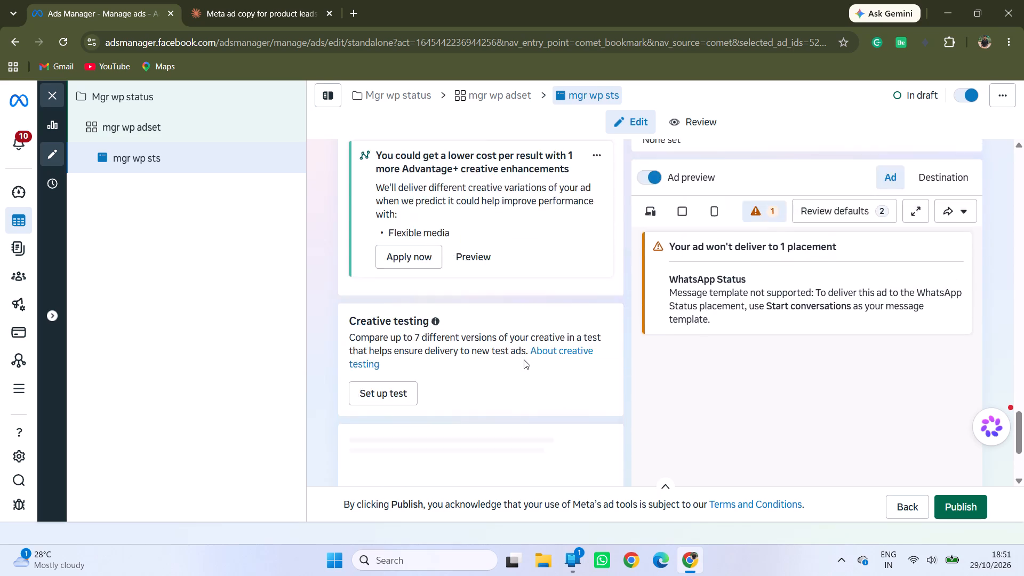
scroll(524, 359, "up", 14)
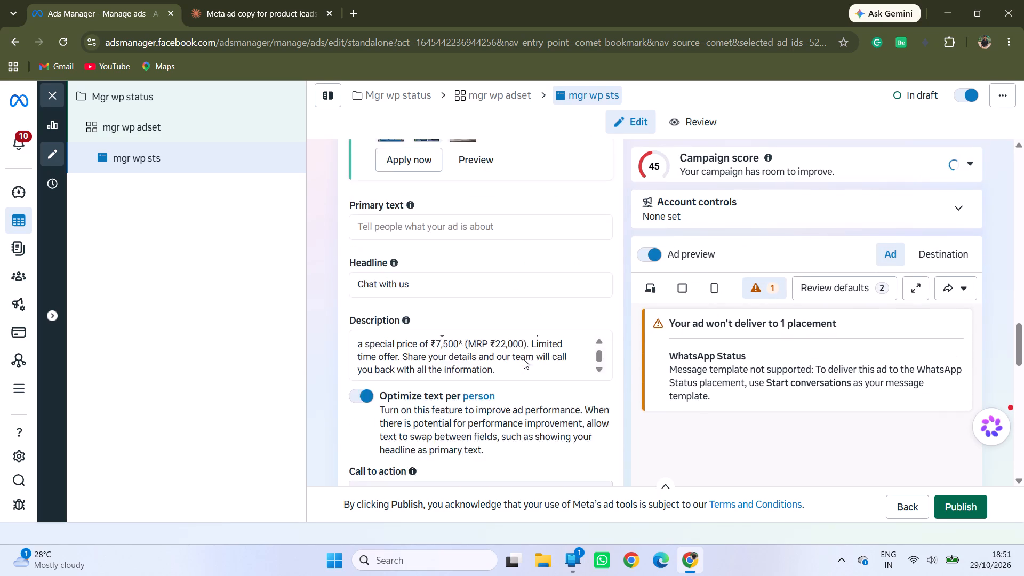
scroll(524, 359, "up", 14)
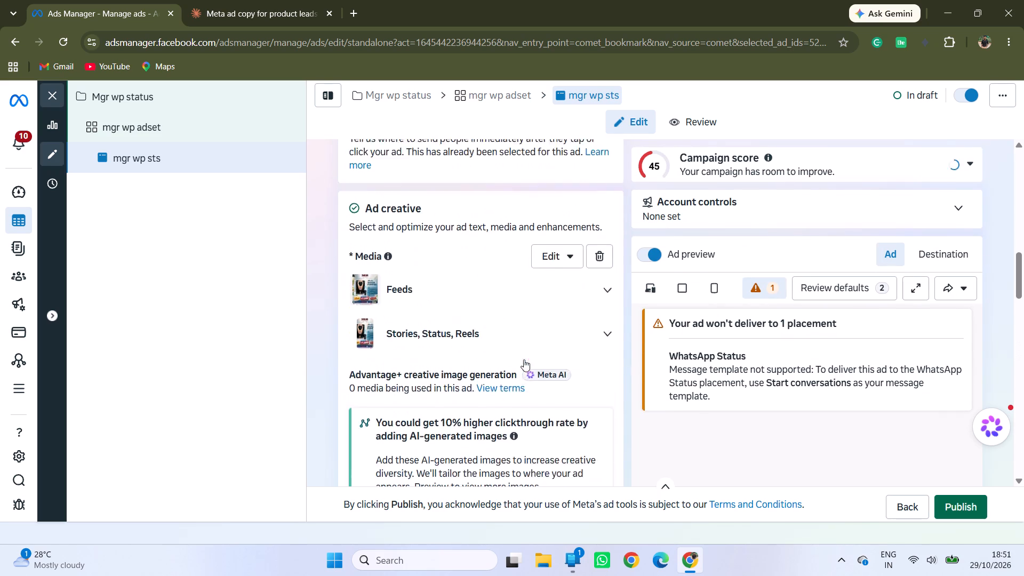
scroll(524, 359, "up", 13)
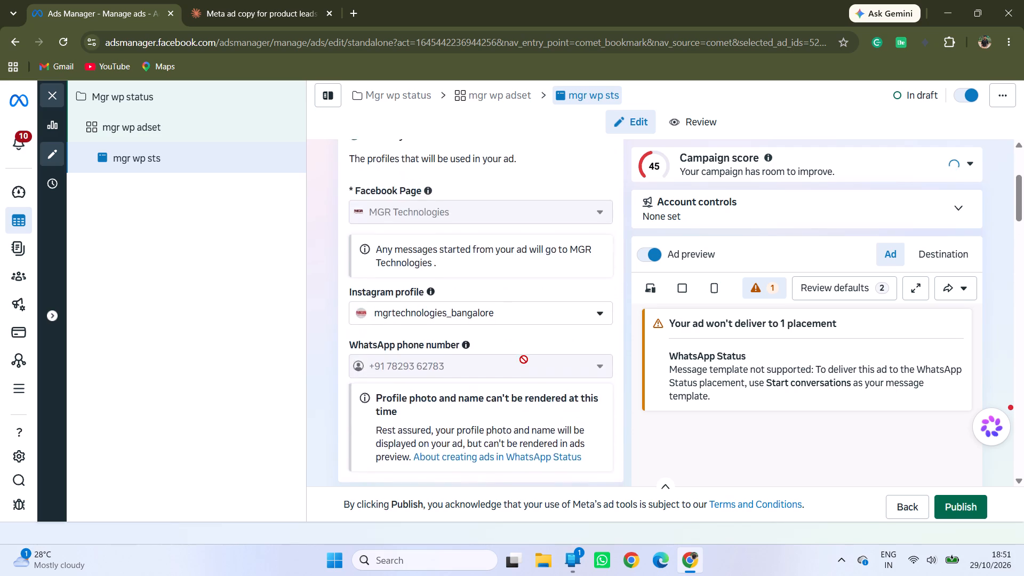
scroll(524, 359, "up", 10)
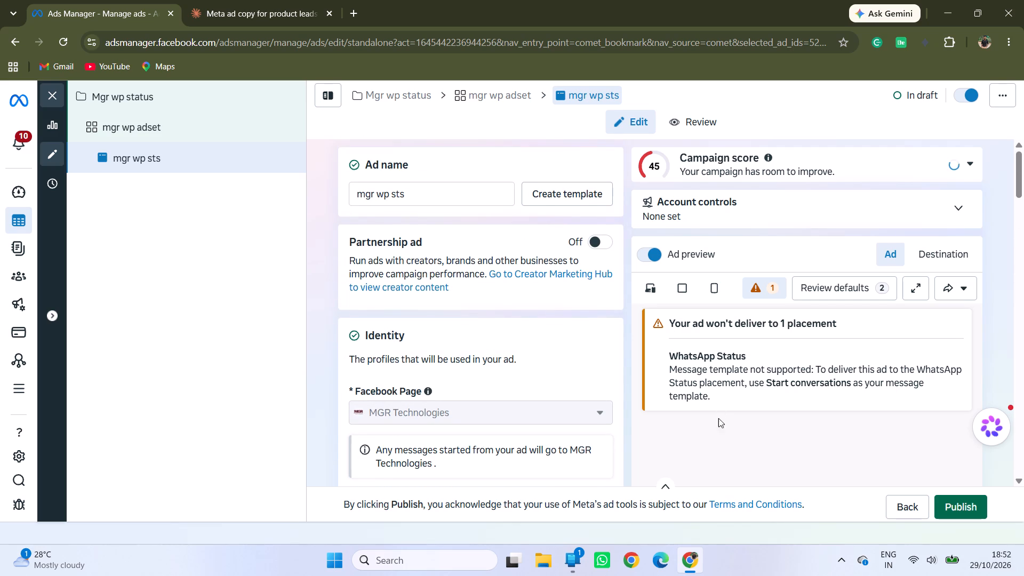
left_click(718, 442)
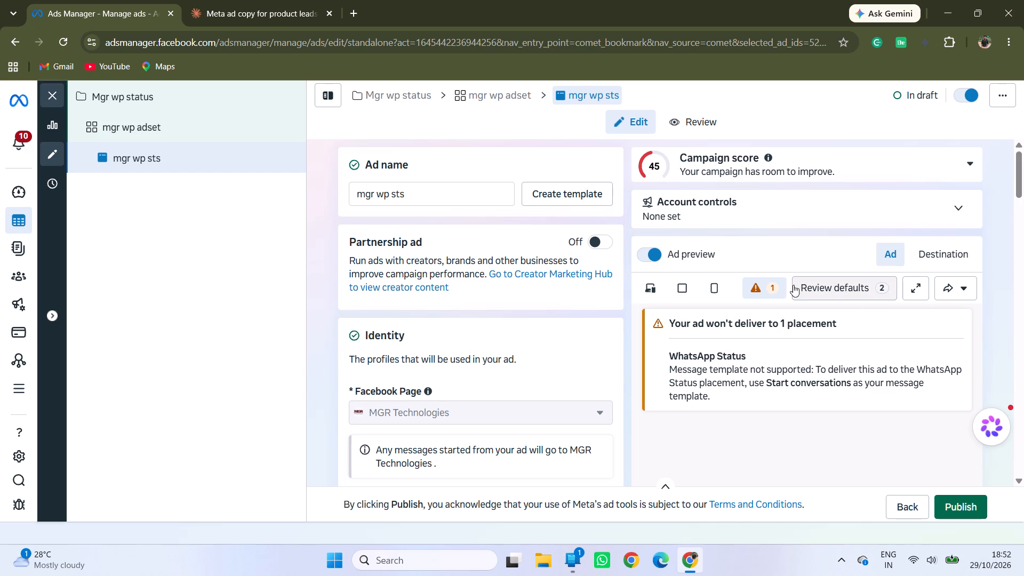
Open the ad preview's default settings review and its placement delivery warning.
left_click(827, 285)
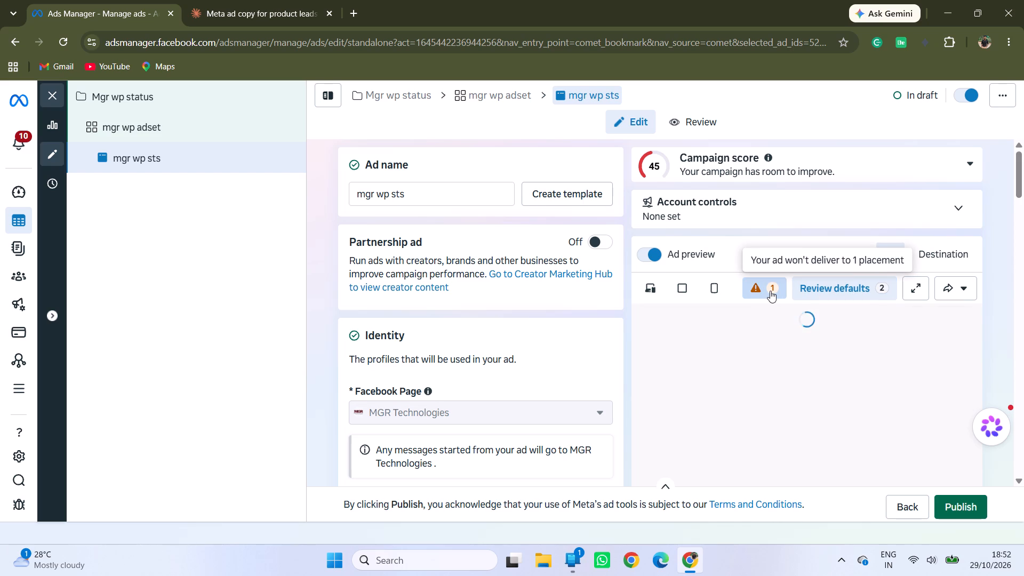
left_click(770, 291)
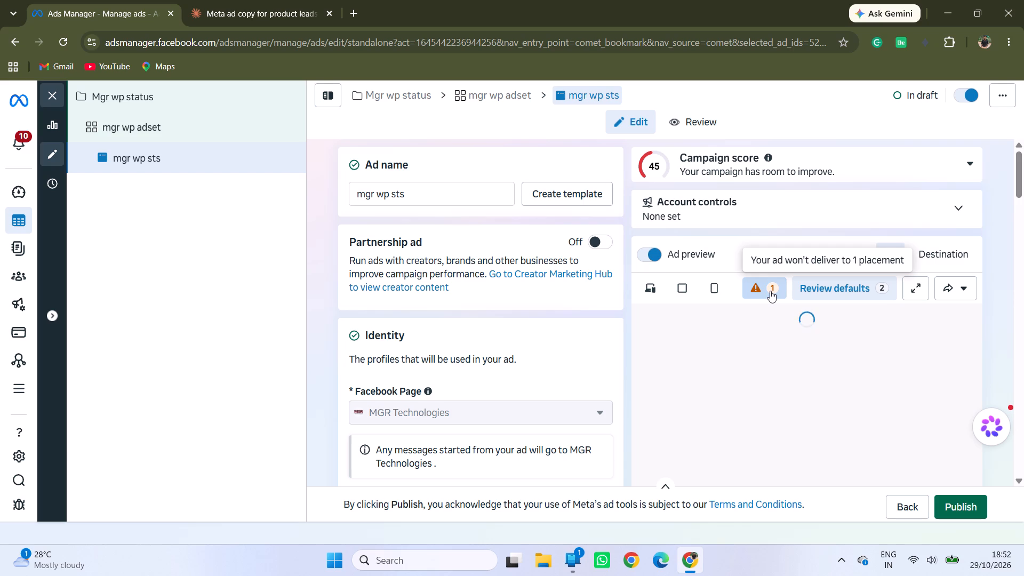
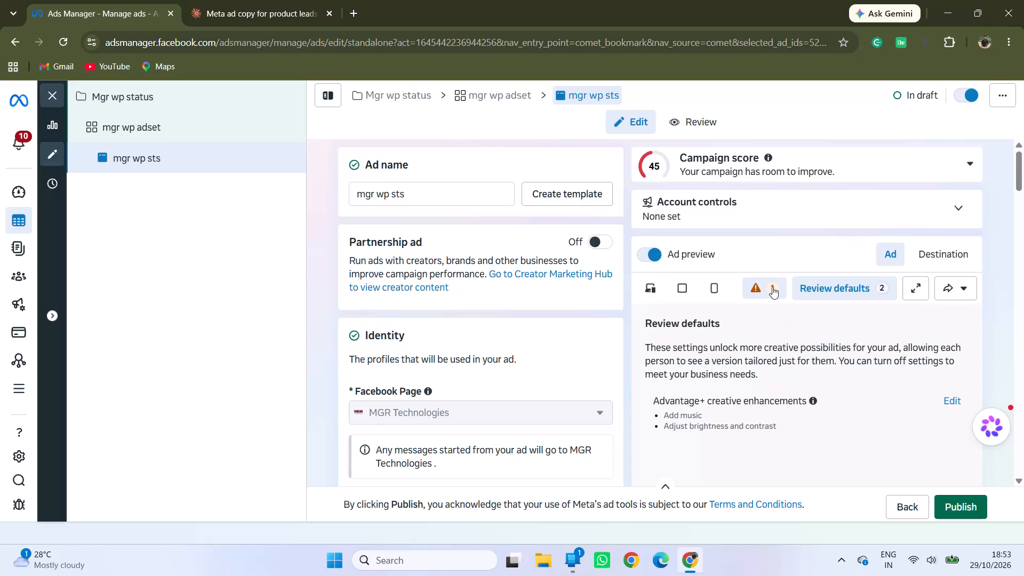
Examine the placement delivery warning in the preview of the "mgr wp sts" ad, in both the Ad and Destination views.
left_click(772, 287)
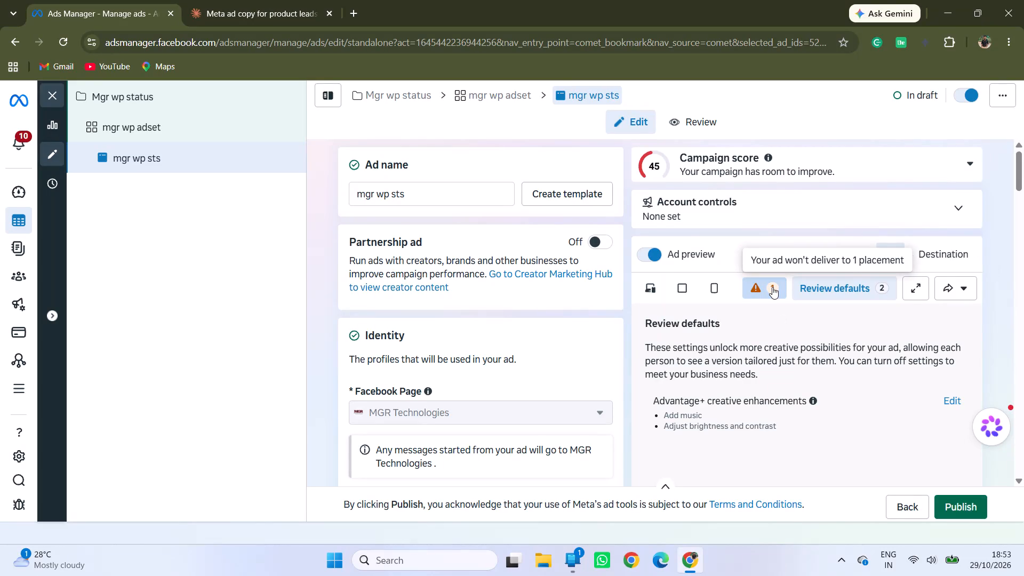
triple_click(772, 287)
double_click(772, 287)
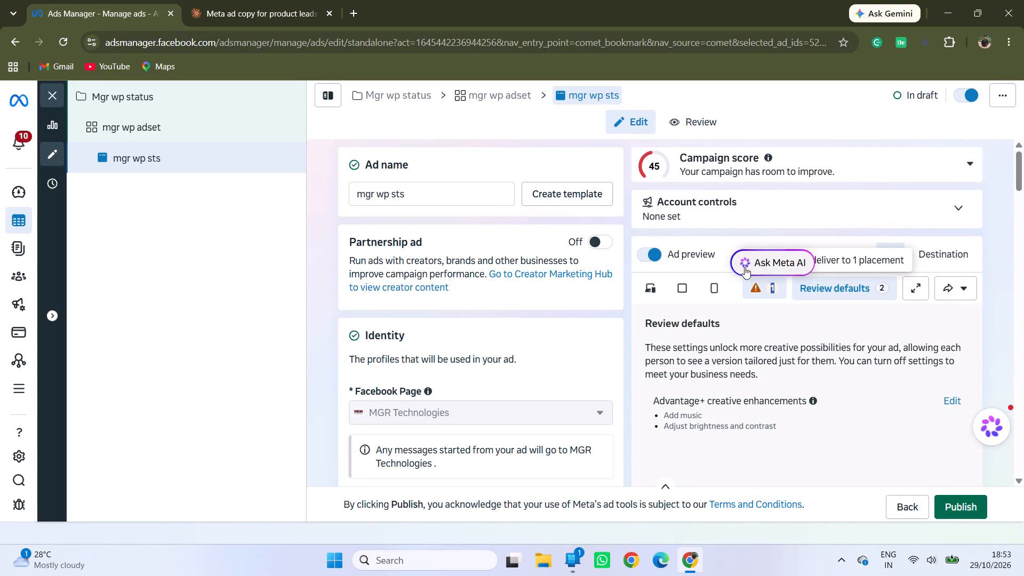
left_click(718, 250)
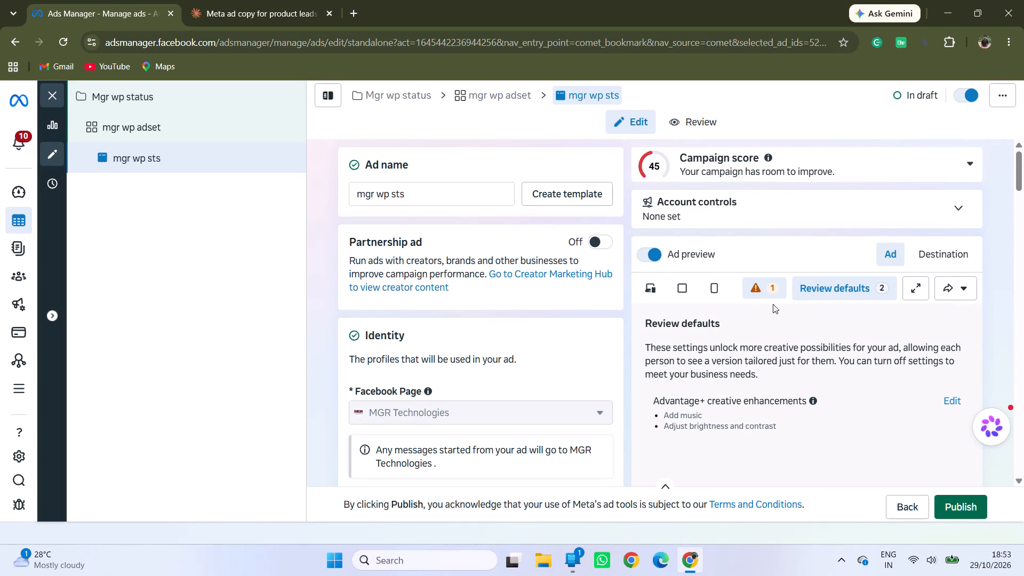
left_click(941, 254)
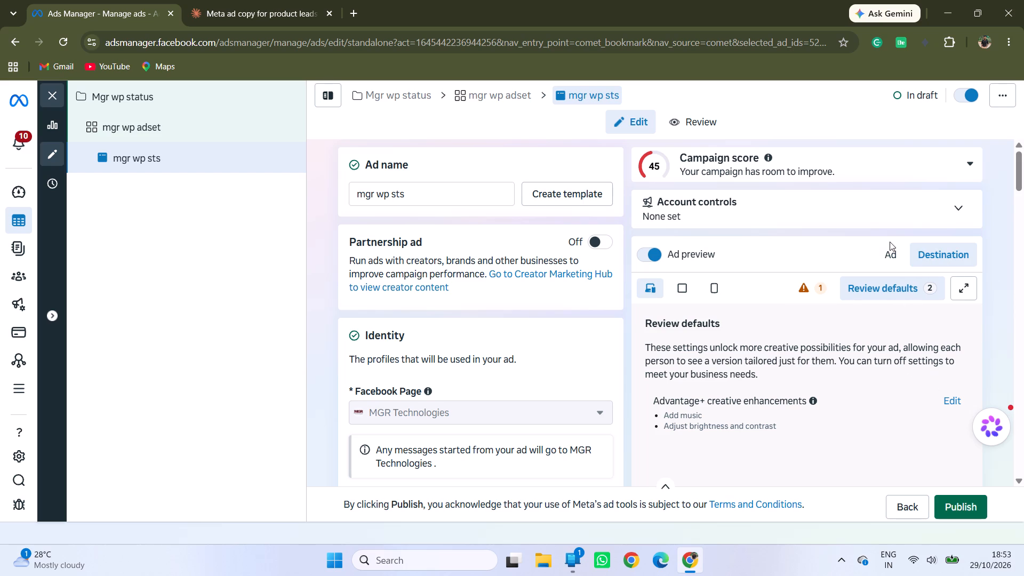
left_click(823, 281)
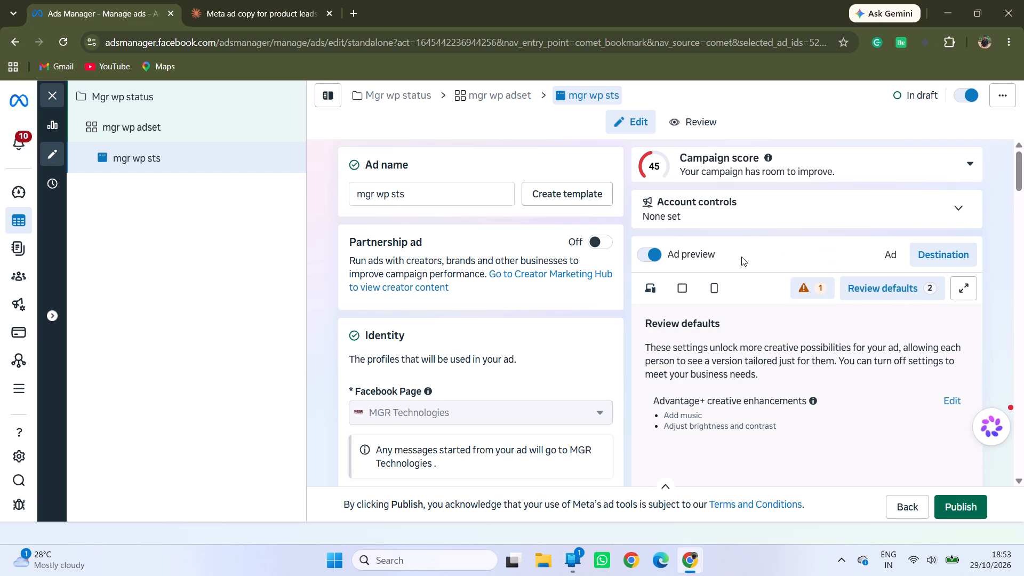
Review the identity, format, destination, media and creative suggestions of the "mgr wp sts" ad.
left_click(741, 257)
scroll(755, 365, "down", 4)
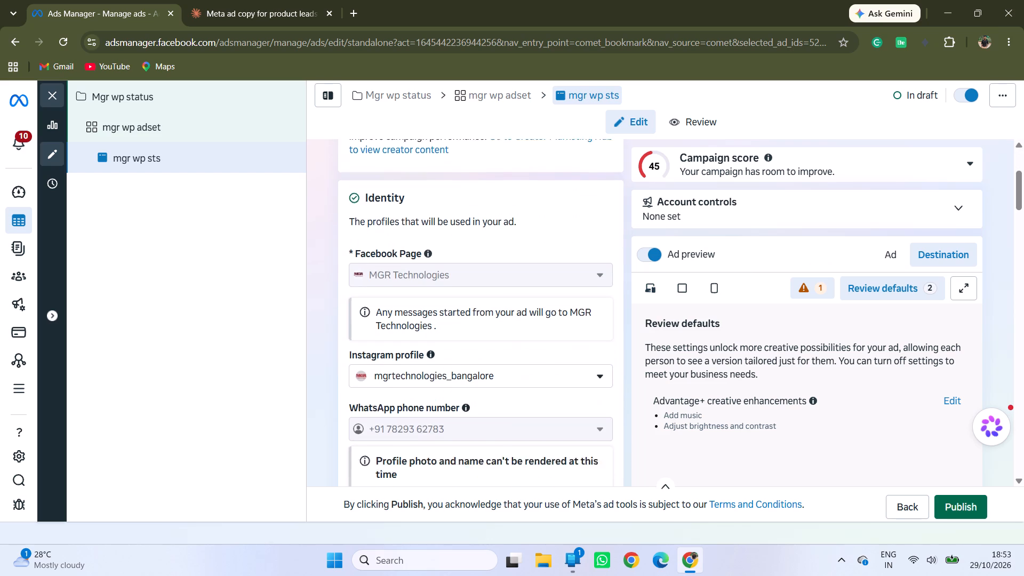
scroll(755, 365, "down", 15)
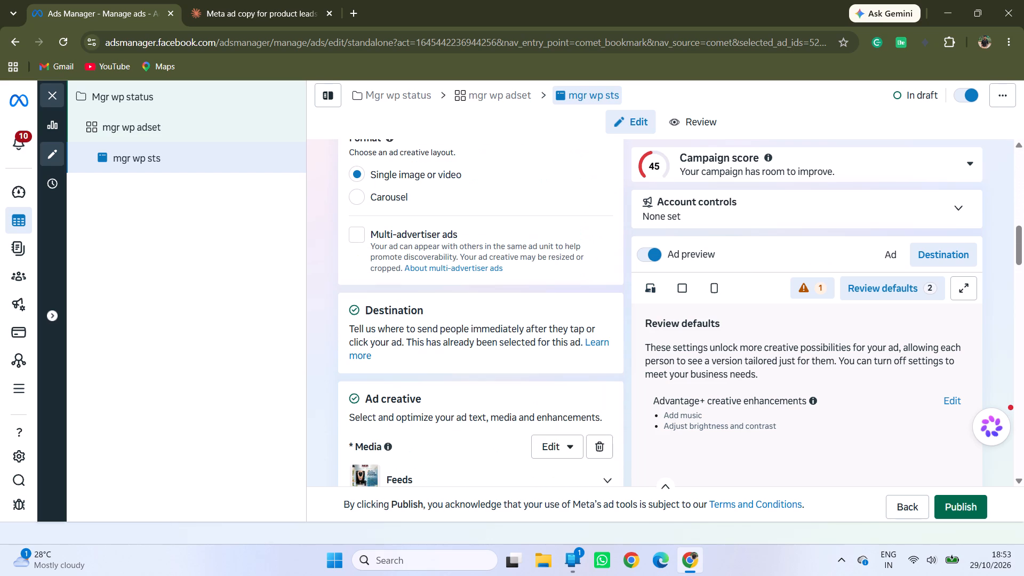
scroll(755, 365, "down", 19)
scroll(755, 365, "up", 16)
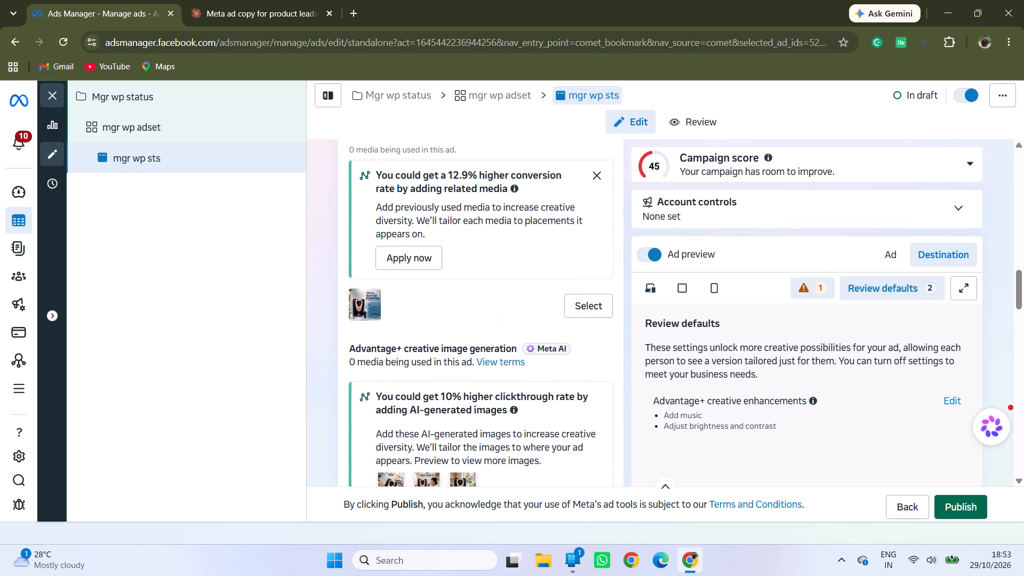
scroll(755, 365, "down", 3)
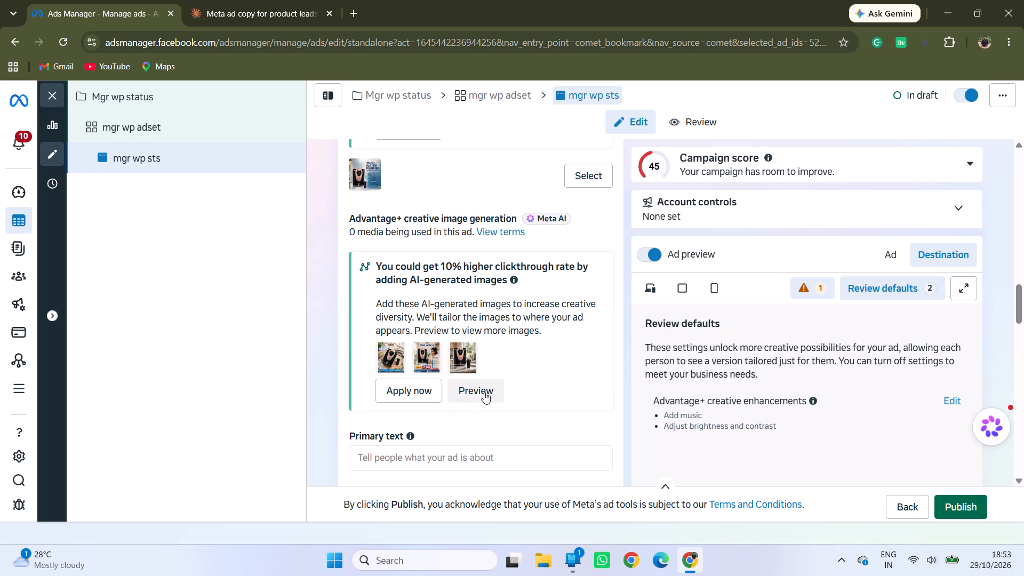
scroll(513, 334, "up", 8)
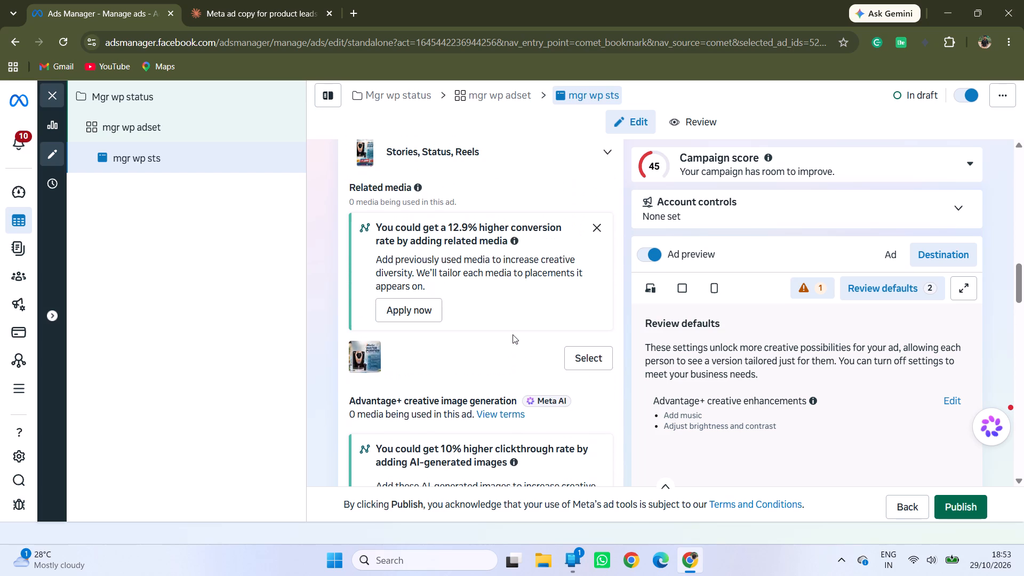
scroll(513, 334, "up", 11)
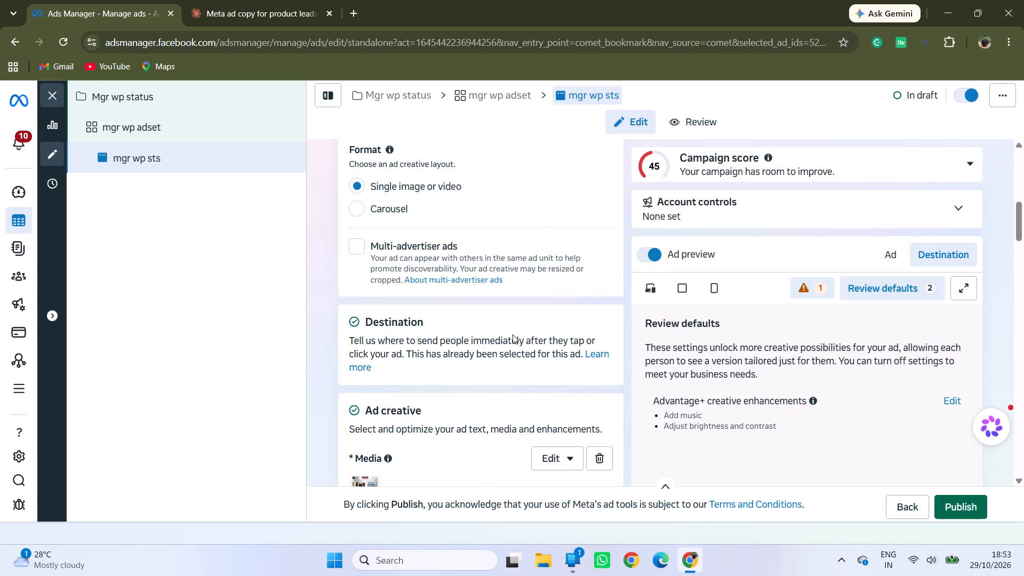
scroll(513, 334, "up", 7)
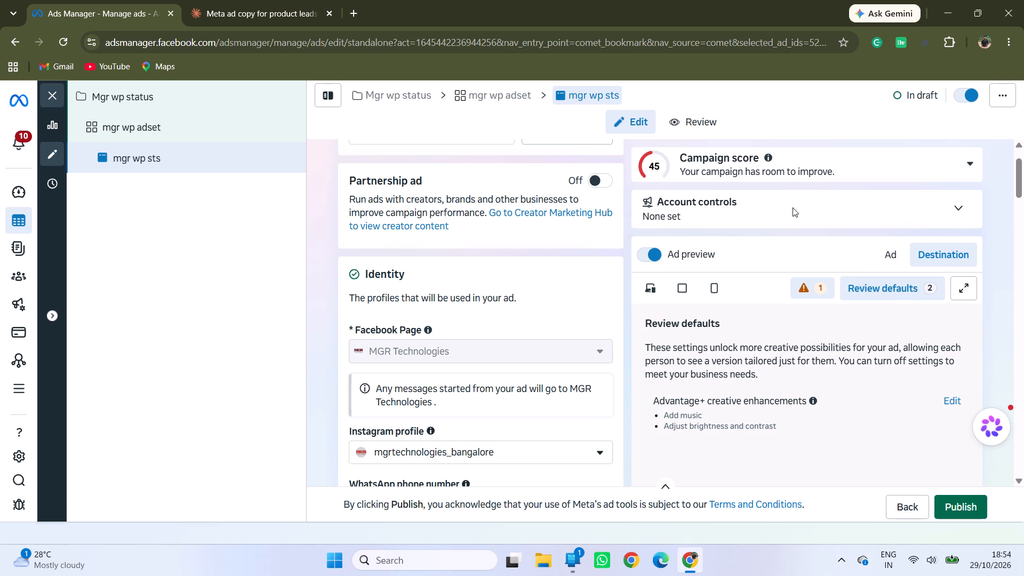
Switch the draft "mgr wp sts" ad off.
left_click(965, 91)
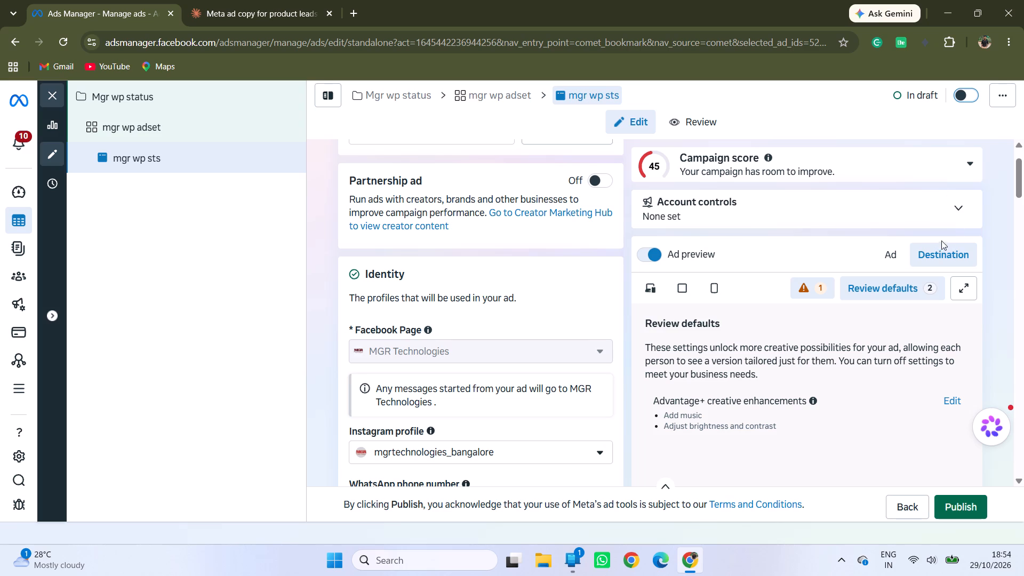
Review the ad's creative text, enhancements and Conversations sections, and examine the placement delivery warning in the Ad preview.
left_click(902, 288)
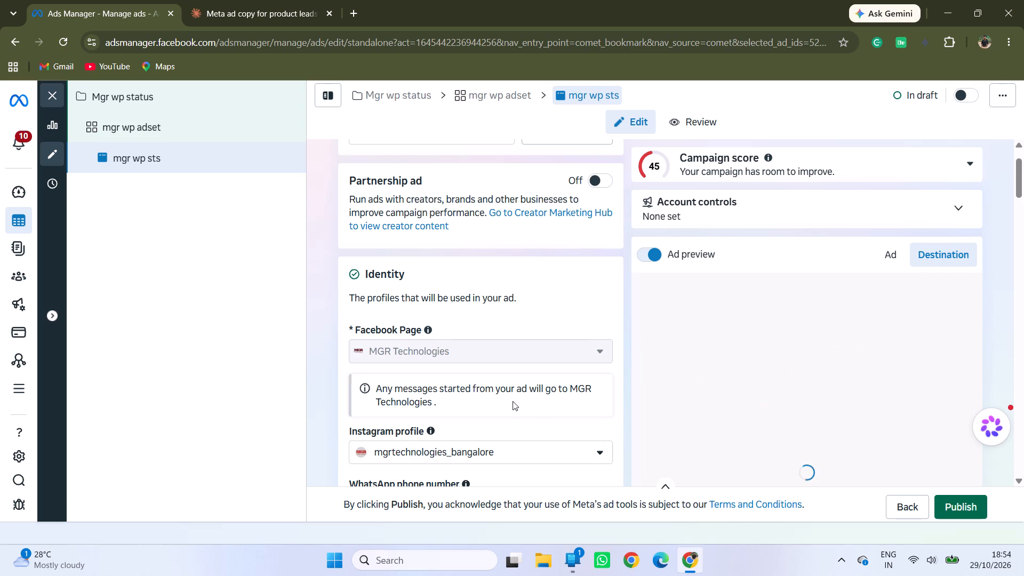
scroll(513, 401, "down", 14)
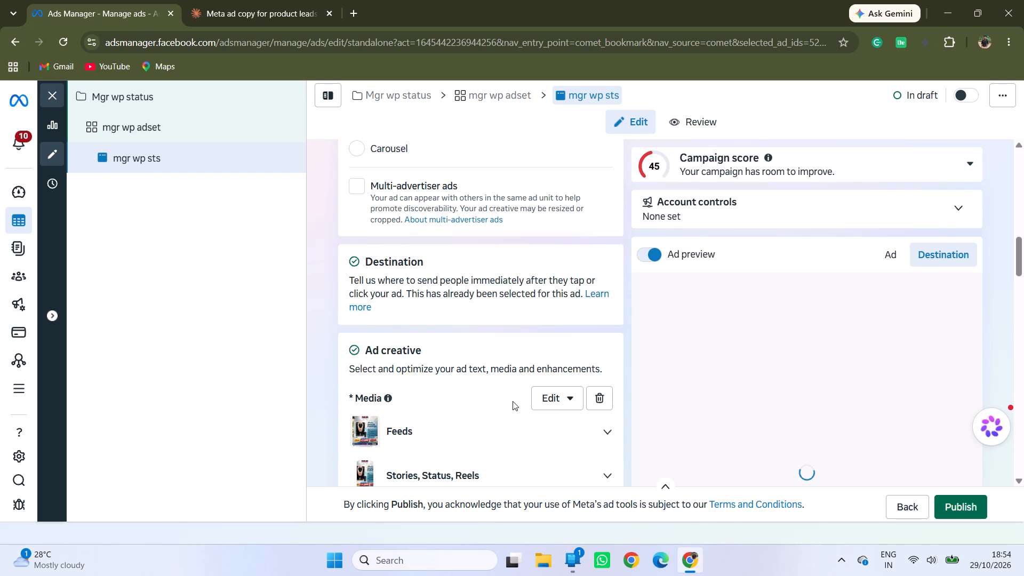
scroll(513, 401, "down", 15)
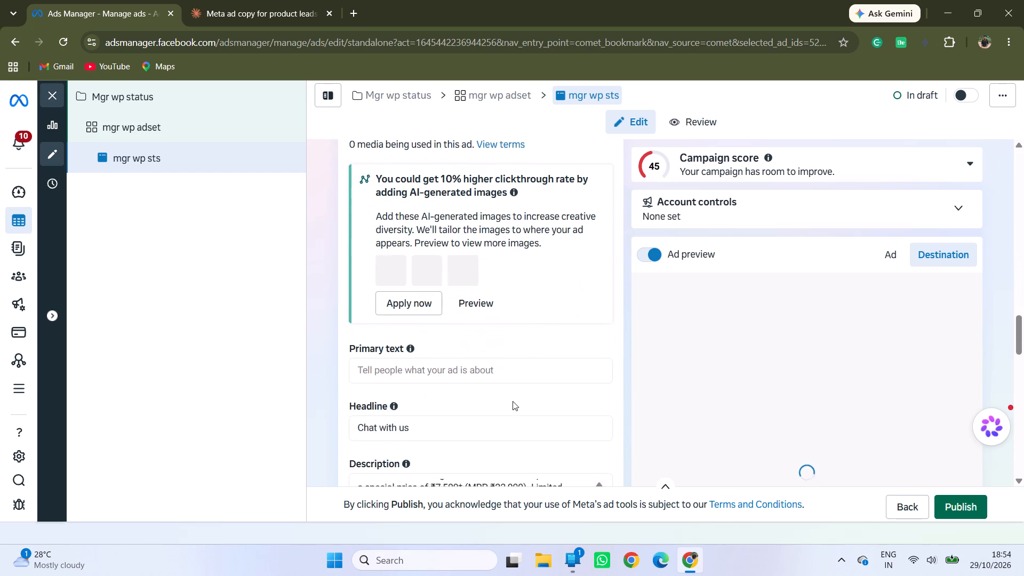
scroll(513, 401, "down", 15)
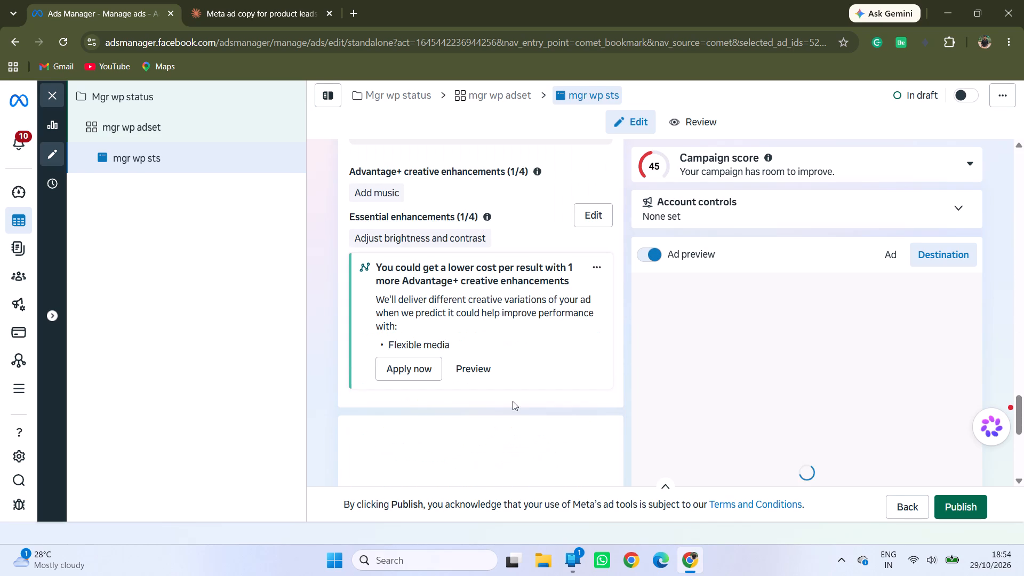
scroll(513, 401, "down", 6)
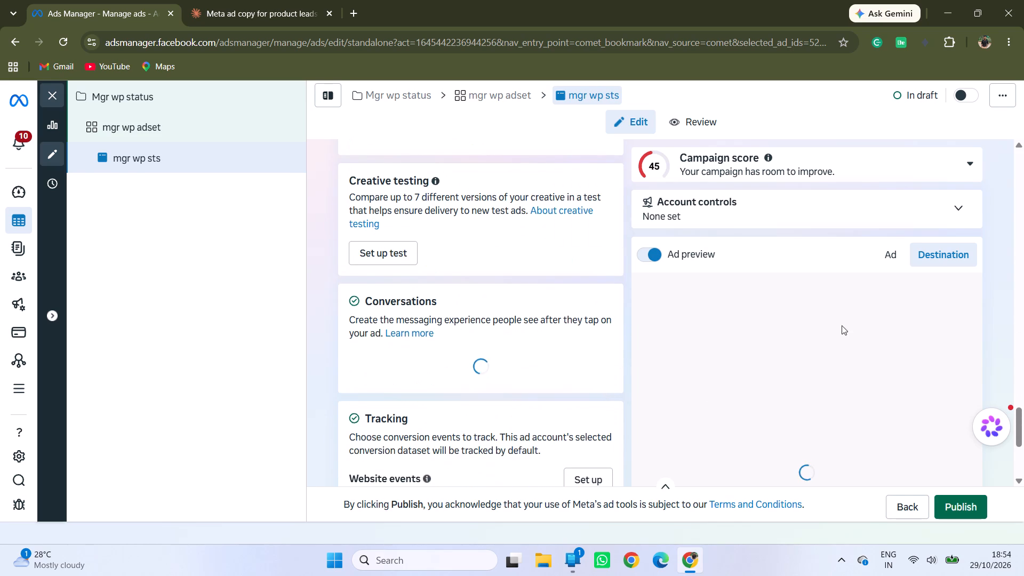
left_click(892, 255)
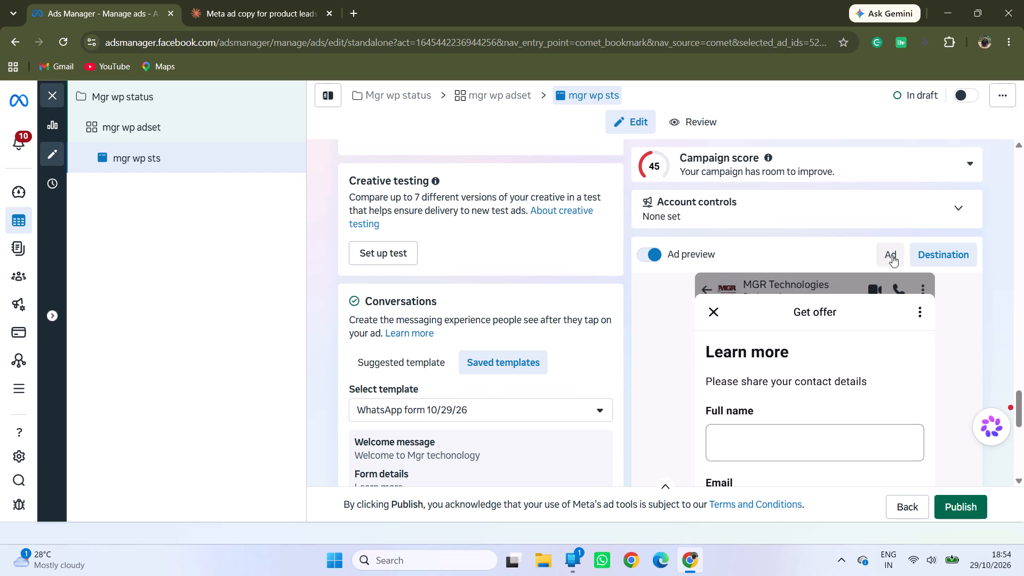
left_click(711, 315)
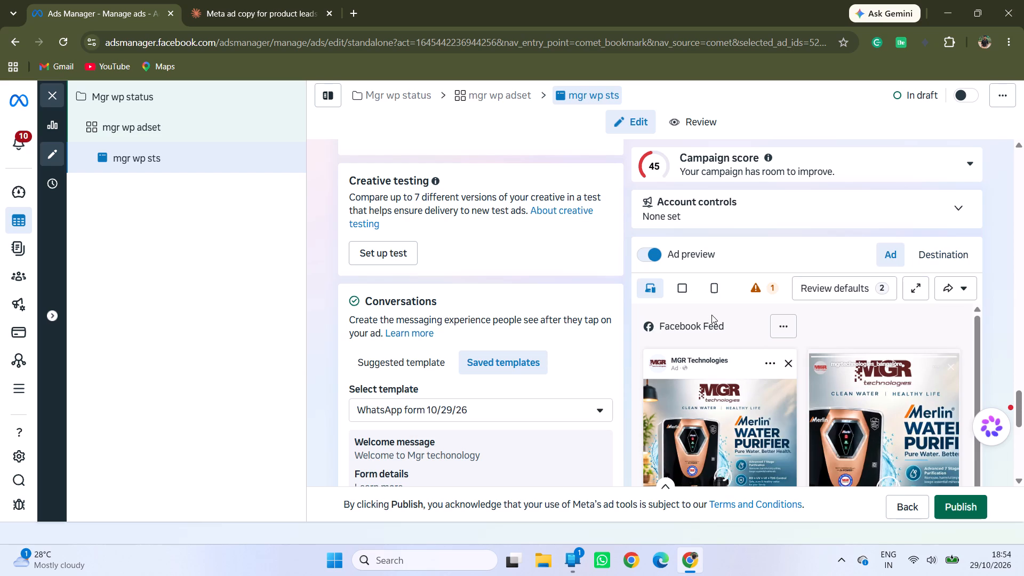
left_click(766, 285)
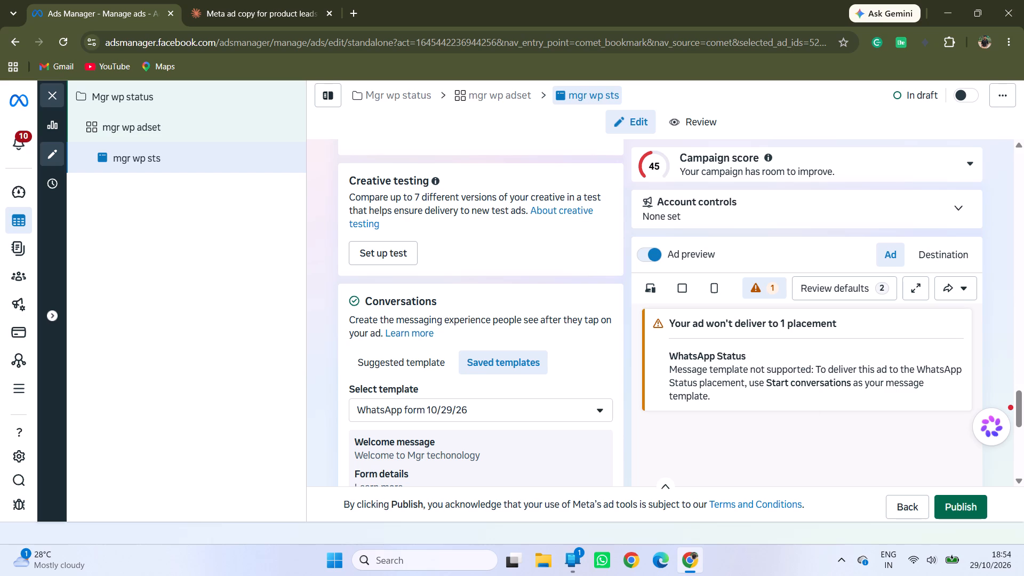
Examine the WhatsApp form template in the Conversations section and the saved message templates available to replace it.
scroll(583, 407, "down", 2)
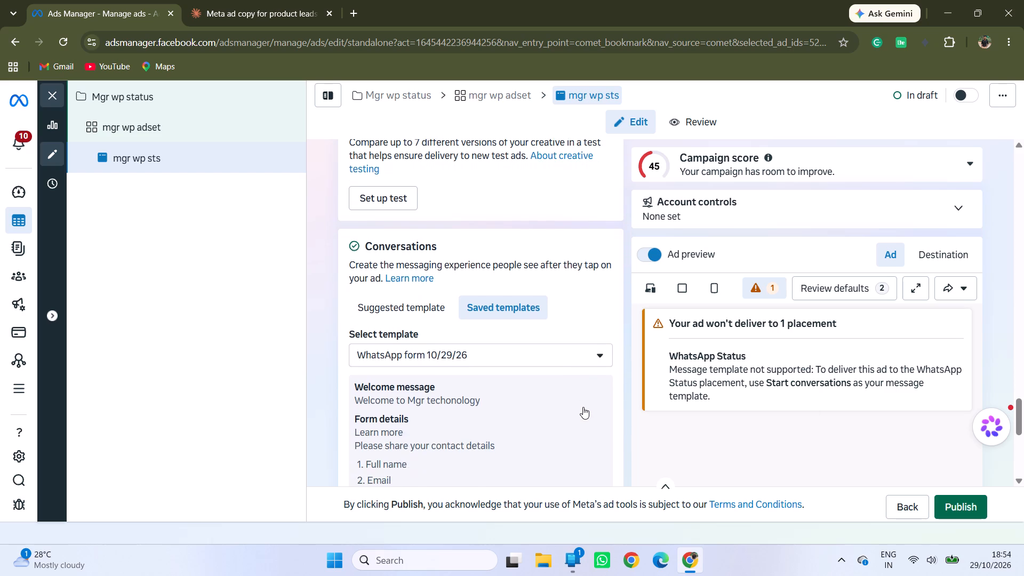
scroll(583, 407, "down", 3)
scroll(583, 407, "up", 4)
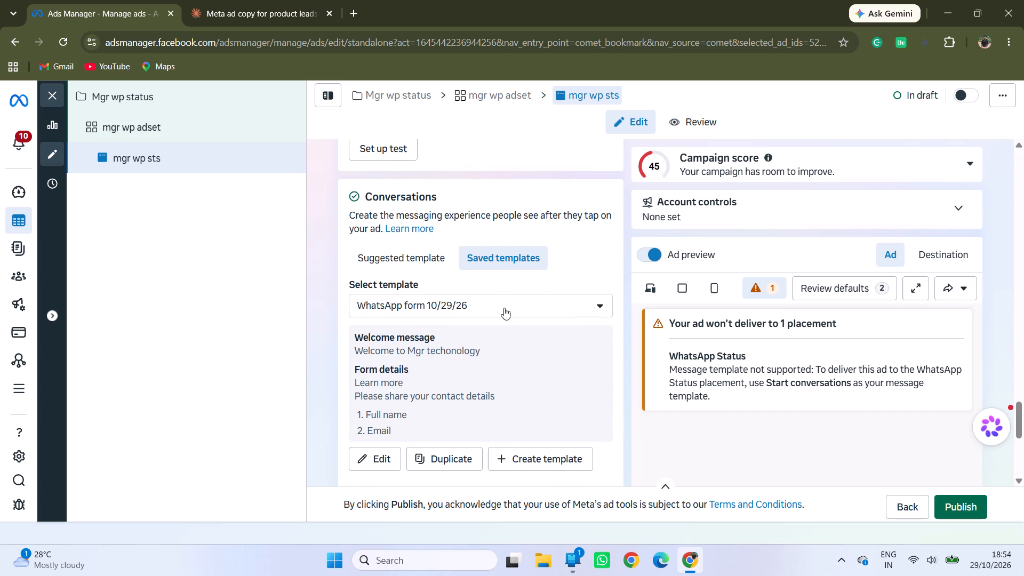
left_click(575, 308)
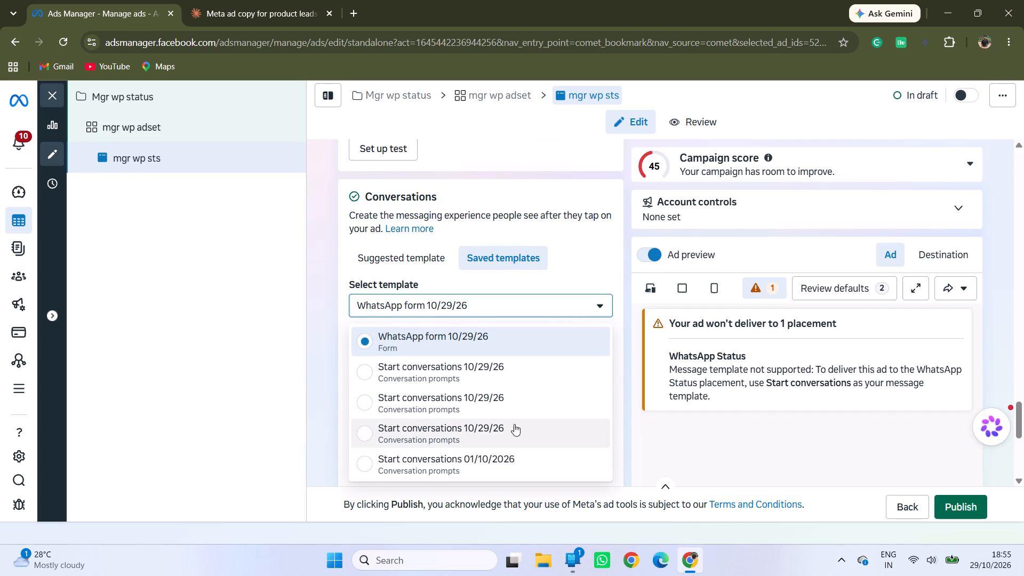
left_click(585, 303)
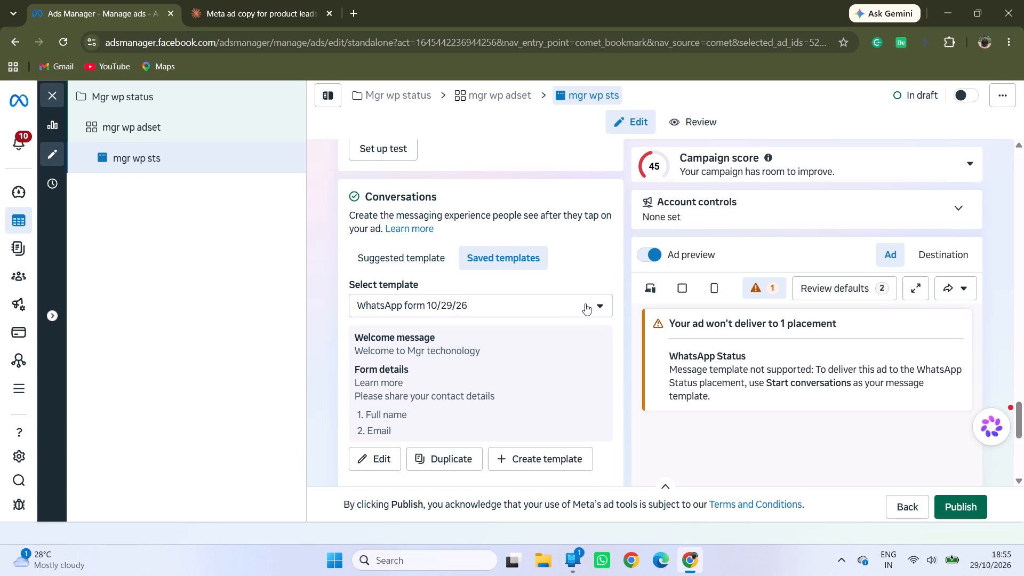
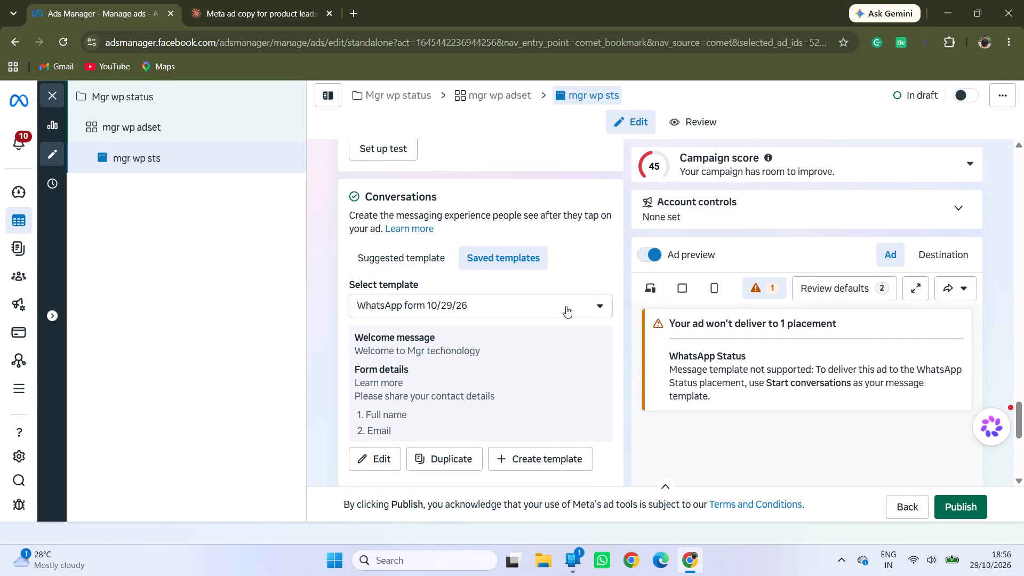
Switch the ad's saved conversation template from the WhatsApp form to the first-listed "Start conversations 10/29/26" conversation prompts template.
scroll(575, 307, "up", 1)
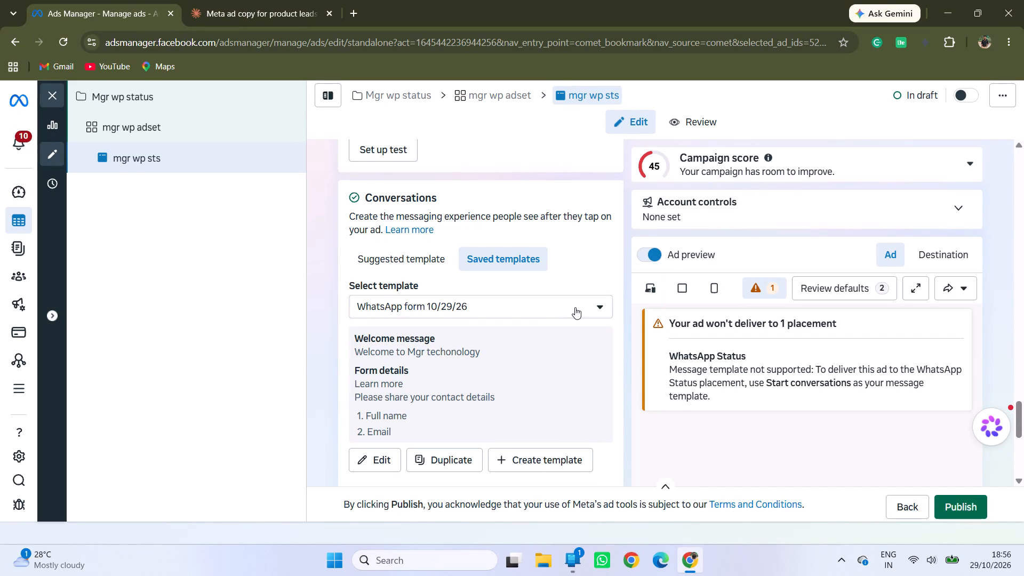
scroll(575, 307, "up", 3)
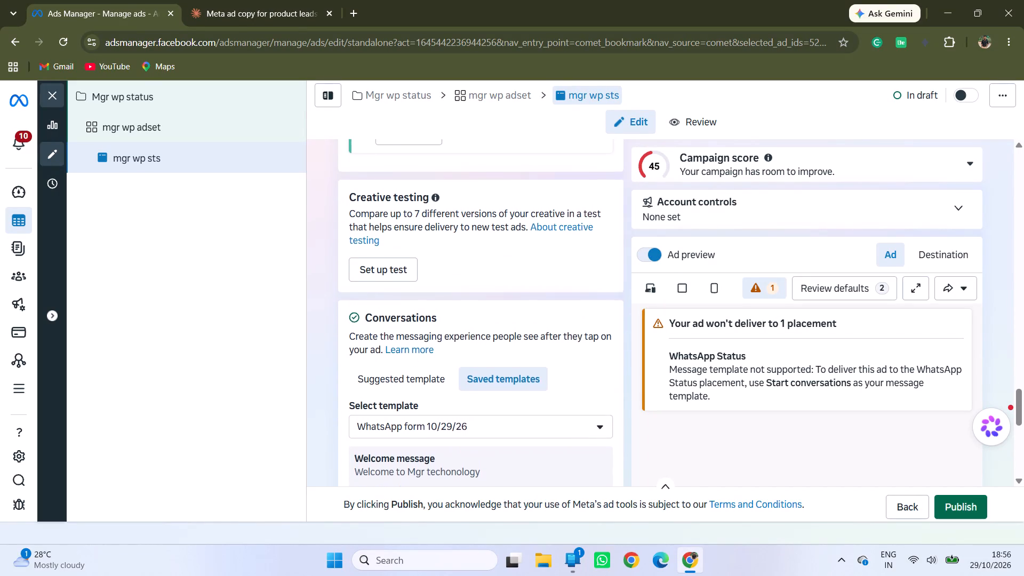
scroll(575, 307, "up", 3)
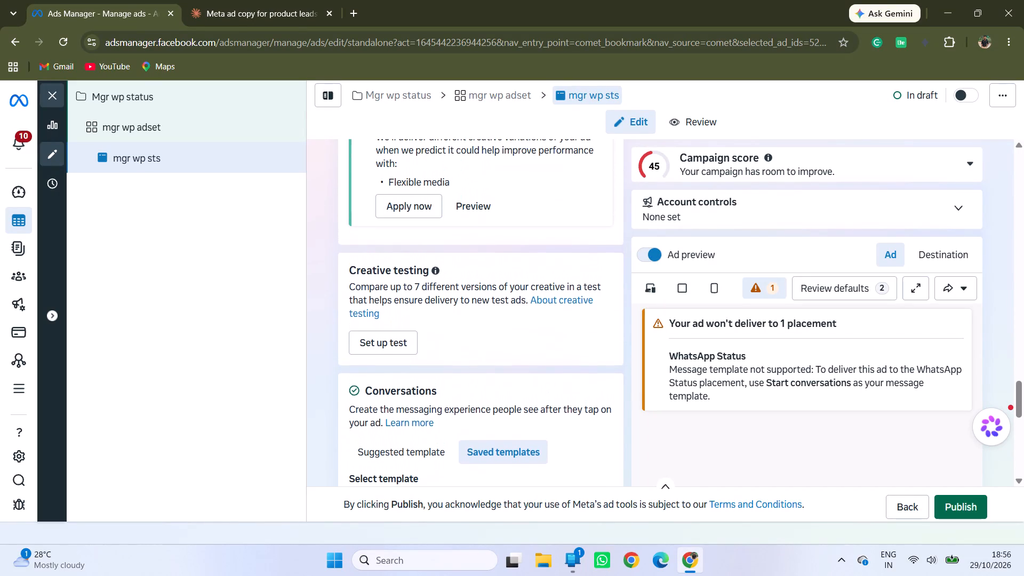
scroll(575, 307, "up", 1)
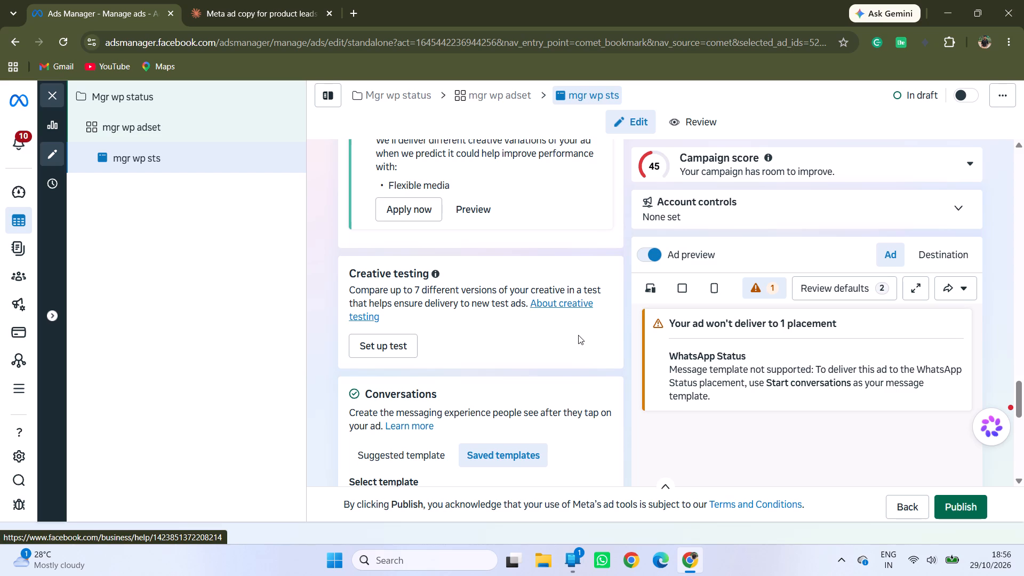
scroll(572, 366, "down", 3)
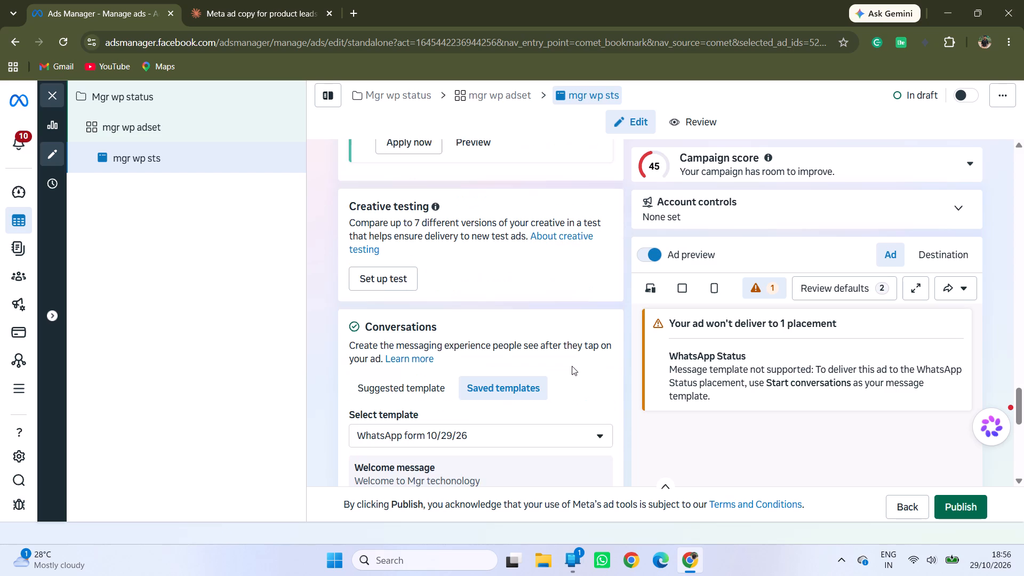
scroll(572, 366, "down", 3)
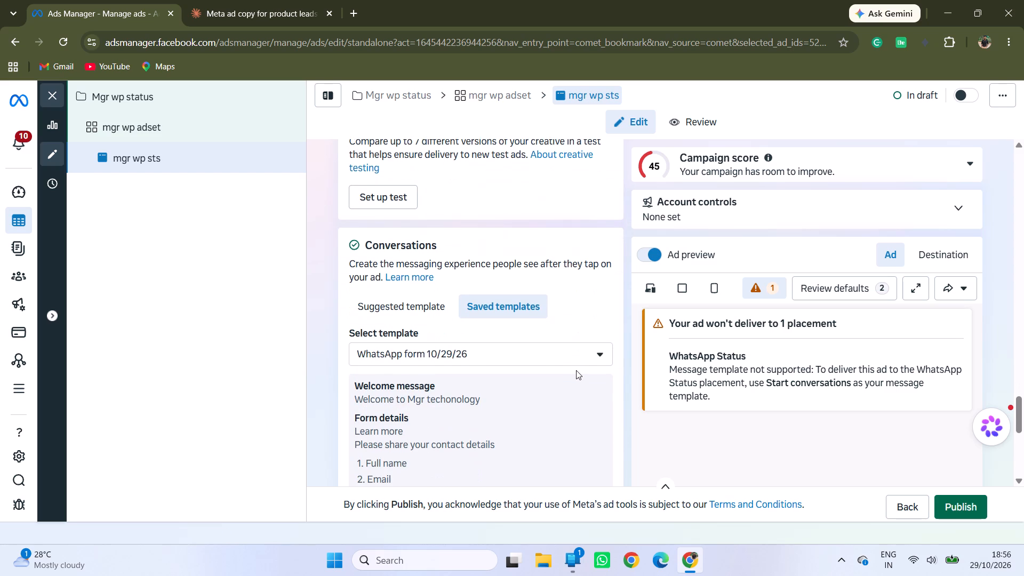
left_click(596, 352)
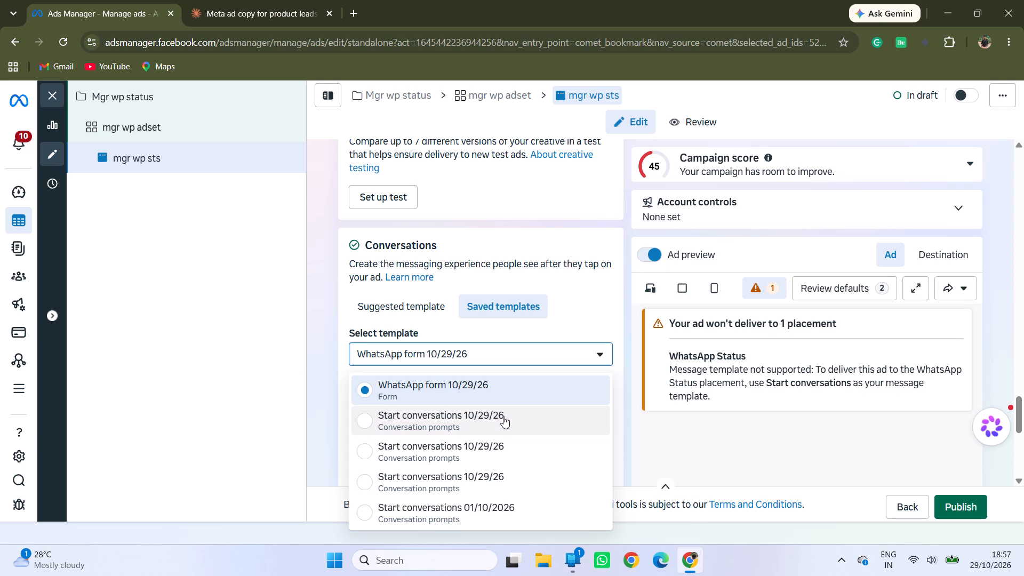
left_click(503, 417)
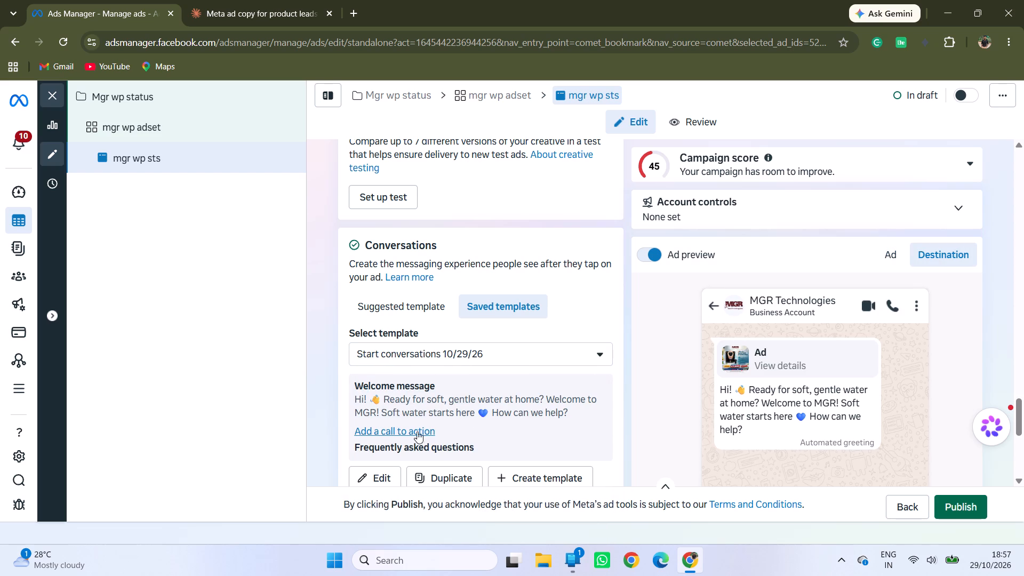
scroll(513, 422, "down", 2)
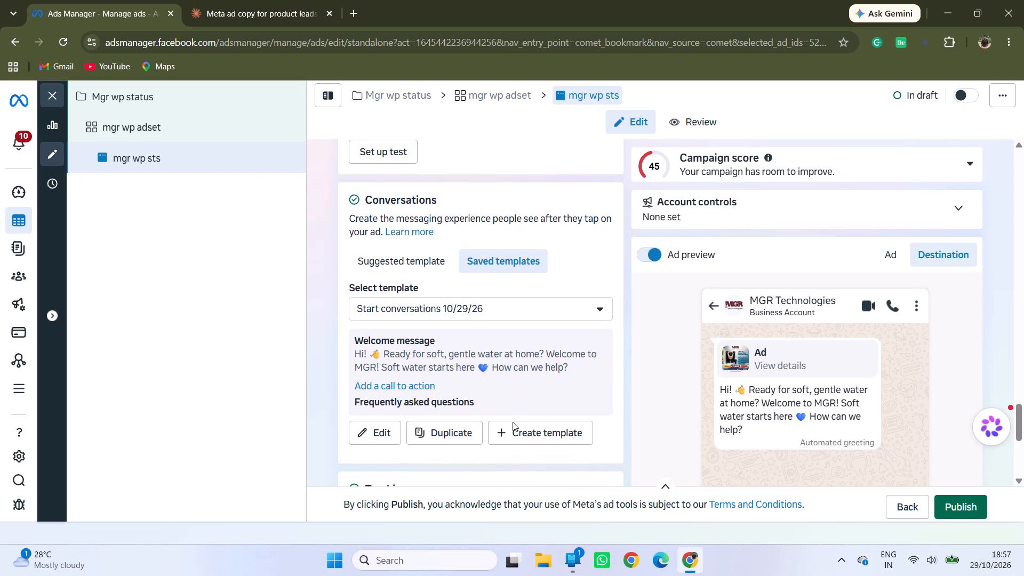
scroll(513, 422, "down", 1)
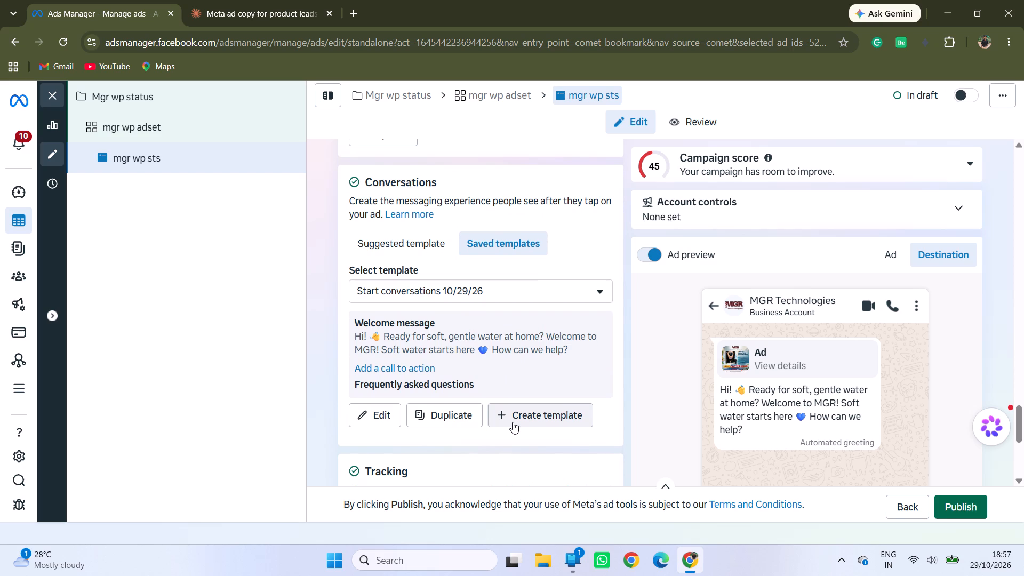
Examine the Conversations template and the Tracking settings of the "mgr wp sts" ad.
scroll(519, 370, "down", 3)
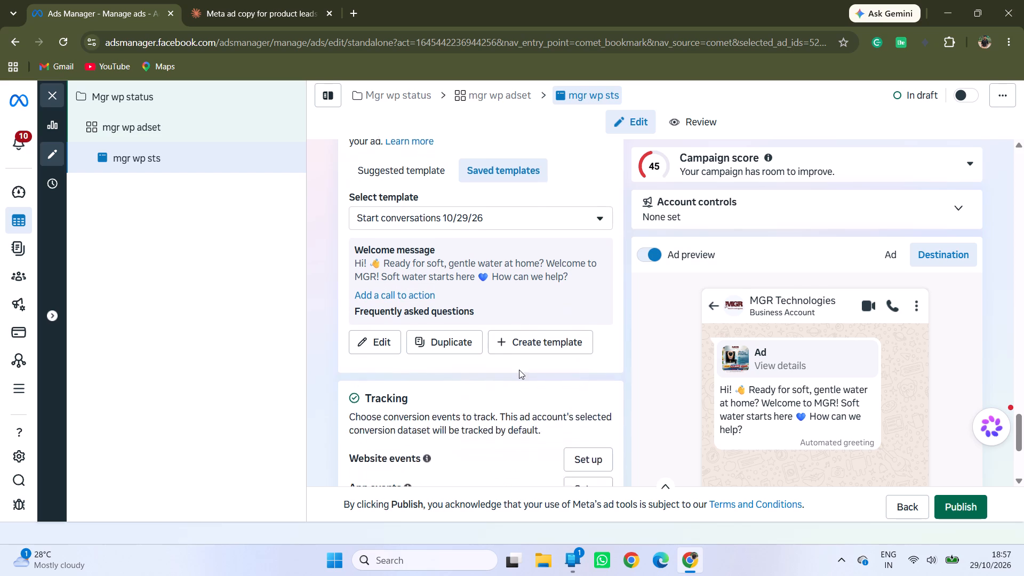
scroll(519, 370, "down", 9)
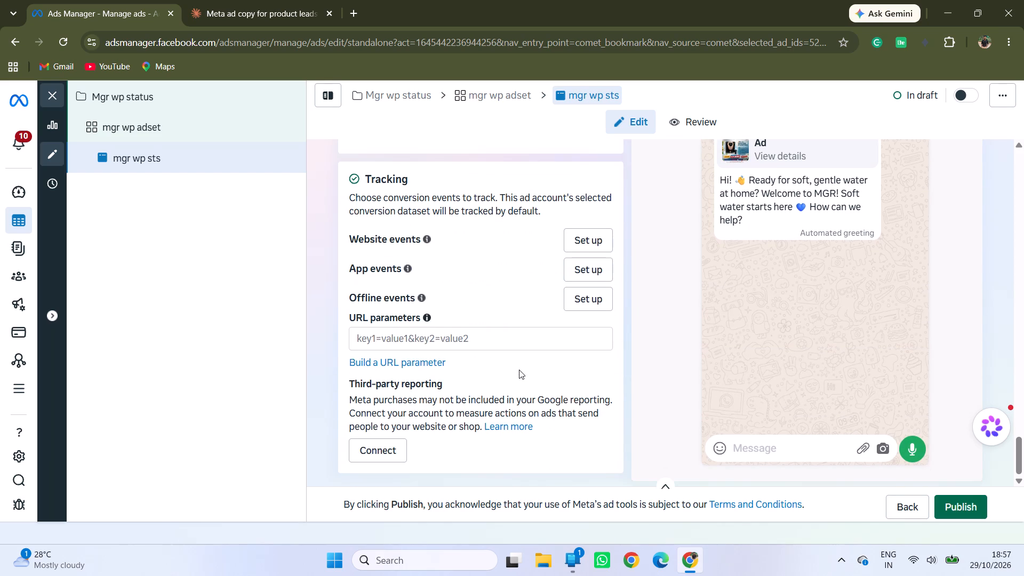
scroll(519, 370, "down", 2)
scroll(519, 370, "up", 4)
scroll(519, 370, "down", 1)
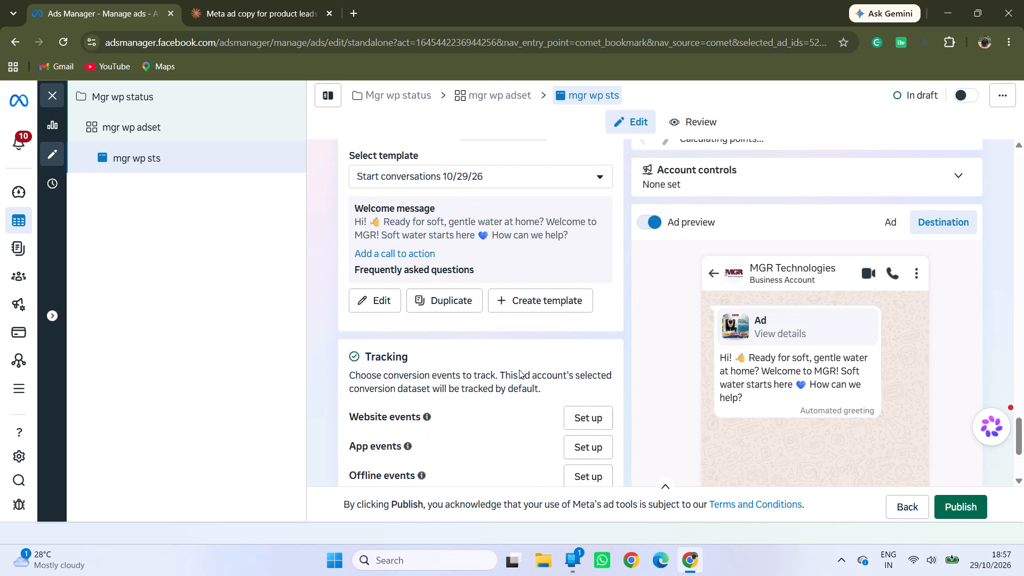
scroll(519, 370, "down", 2)
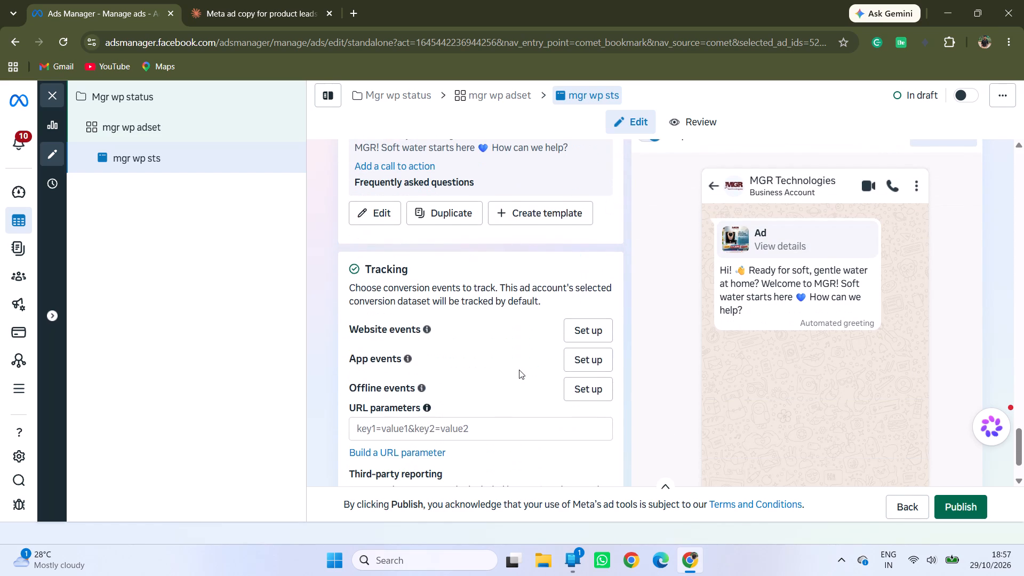
scroll(519, 370, "down", 2)
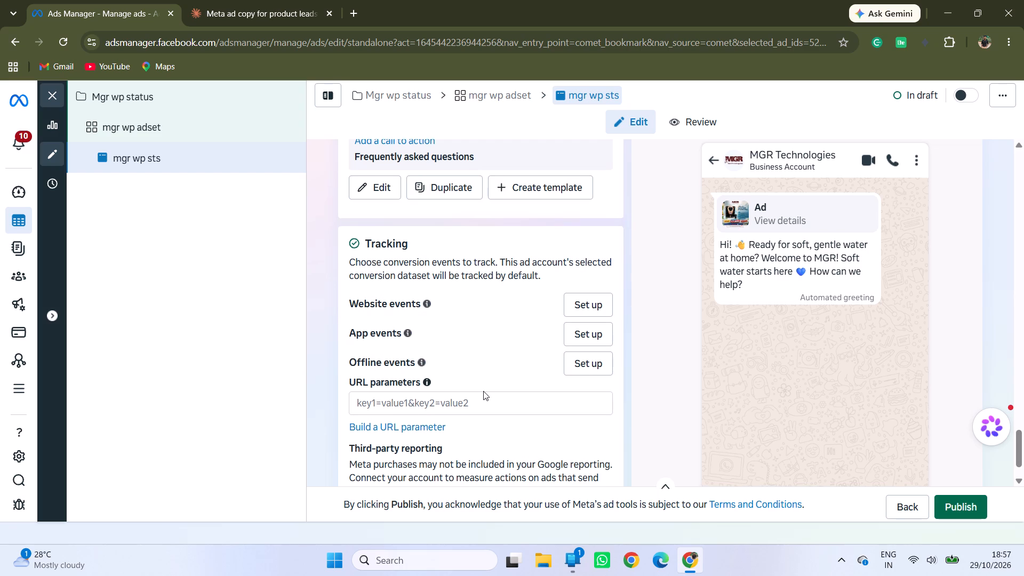
Review the "mgr wp sts" ad's settings from Tracking and Conversations back through creative enhancements, call to action, description and headline.
scroll(483, 391, "down", 1)
scroll(483, 391, "up", 1)
scroll(483, 391, "down", 1)
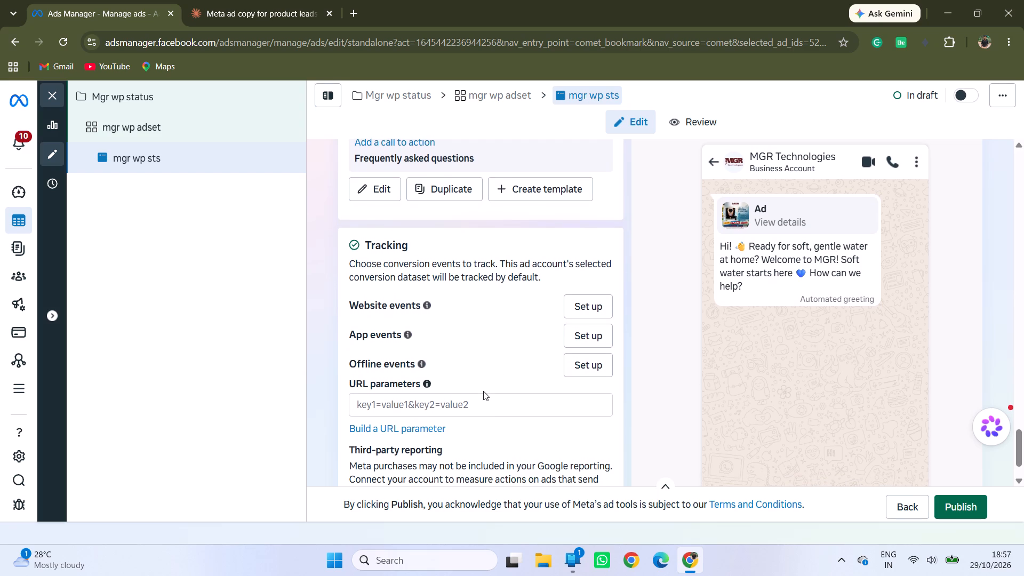
scroll(483, 391, "down", 5)
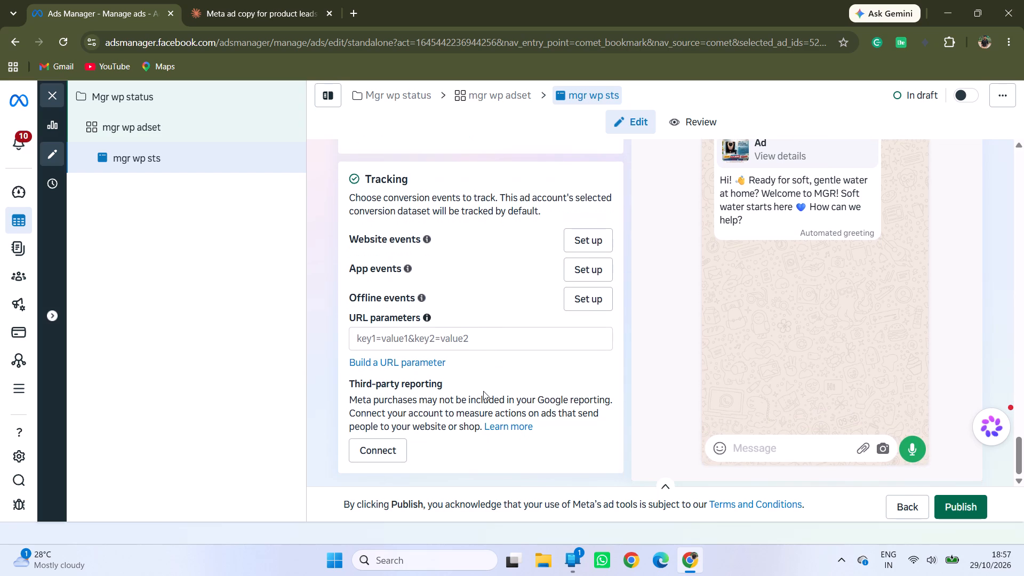
scroll(483, 391, "up", 8)
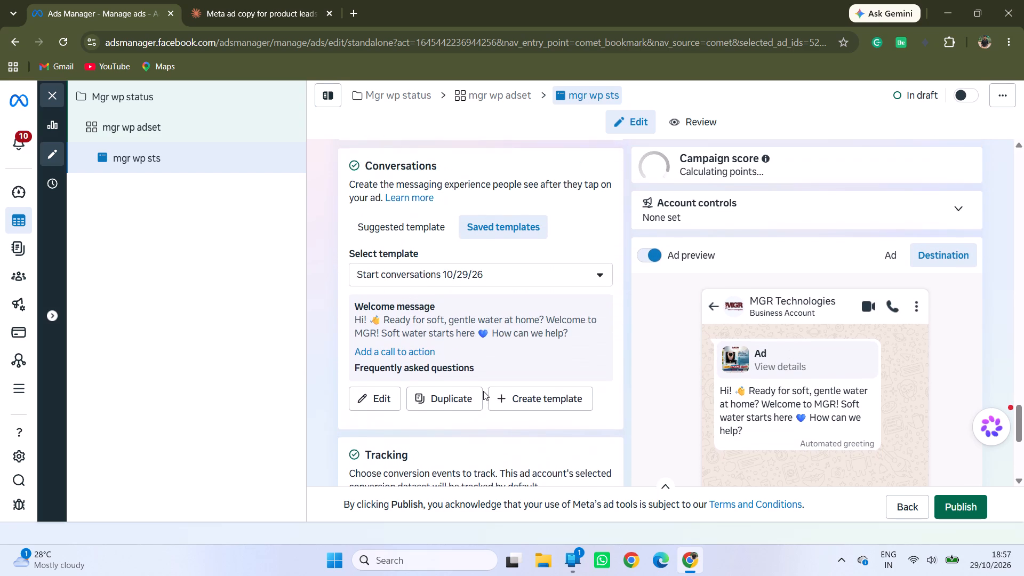
scroll(483, 391, "up", 5)
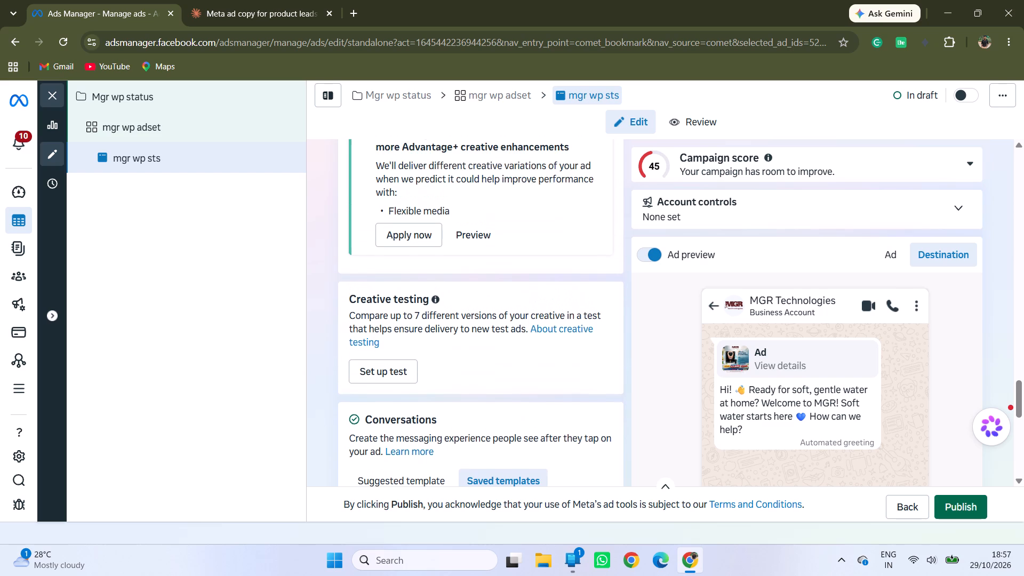
scroll(483, 391, "up", 7)
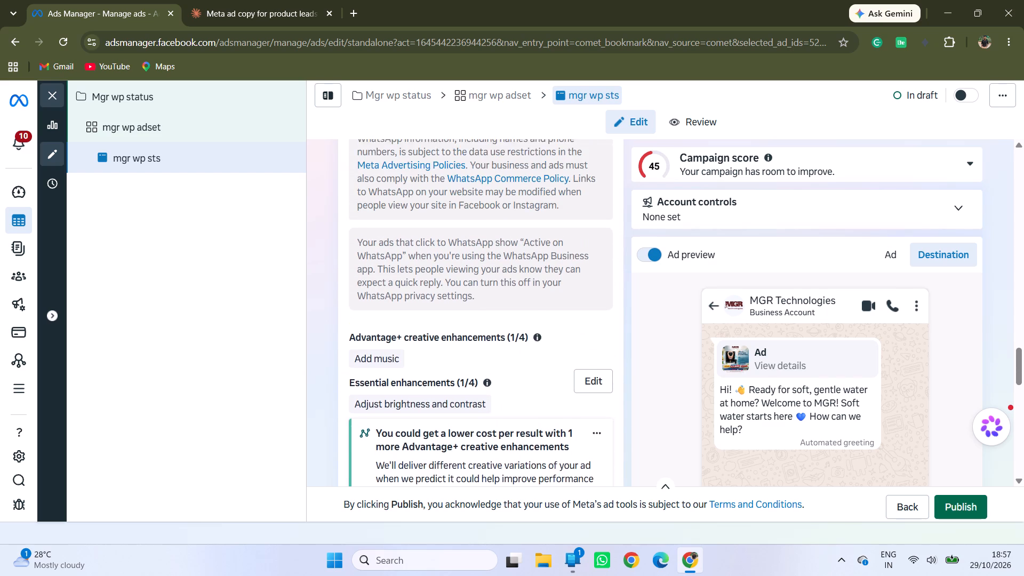
scroll(483, 391, "up", 2)
scroll(483, 391, "down", 3)
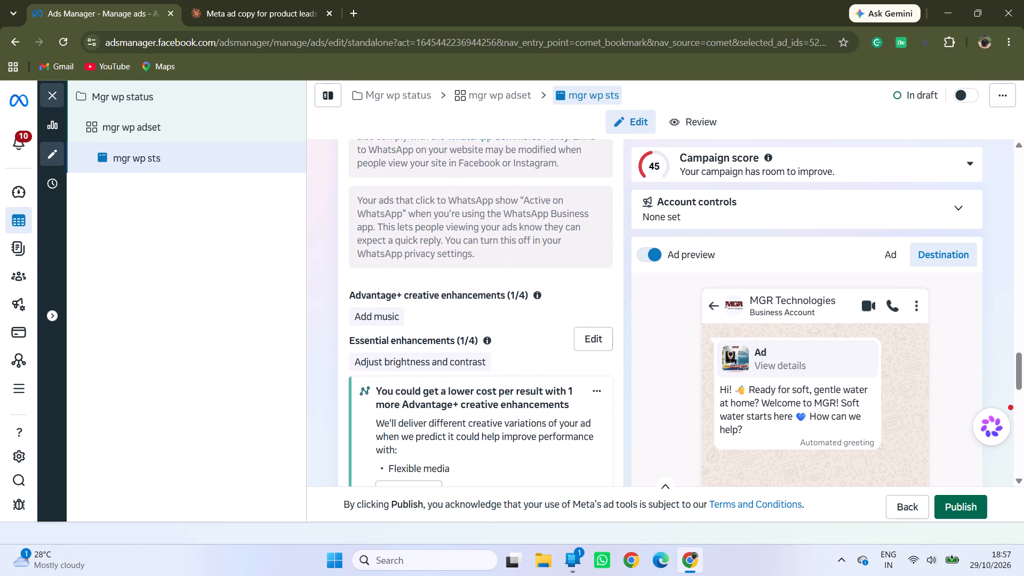
scroll(483, 391, "down", 1)
scroll(483, 391, "up", 1)
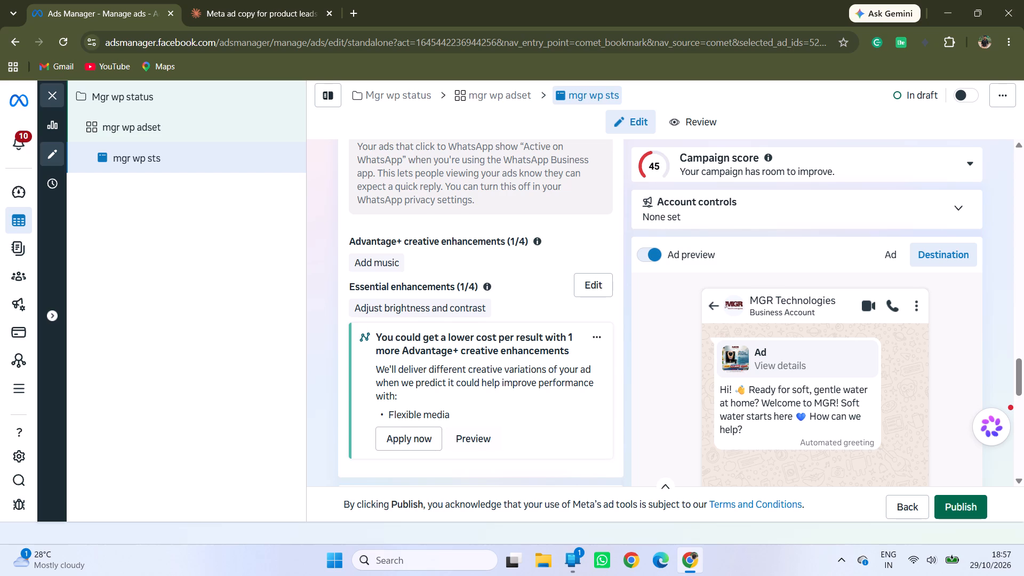
scroll(519, 365, "up", 8)
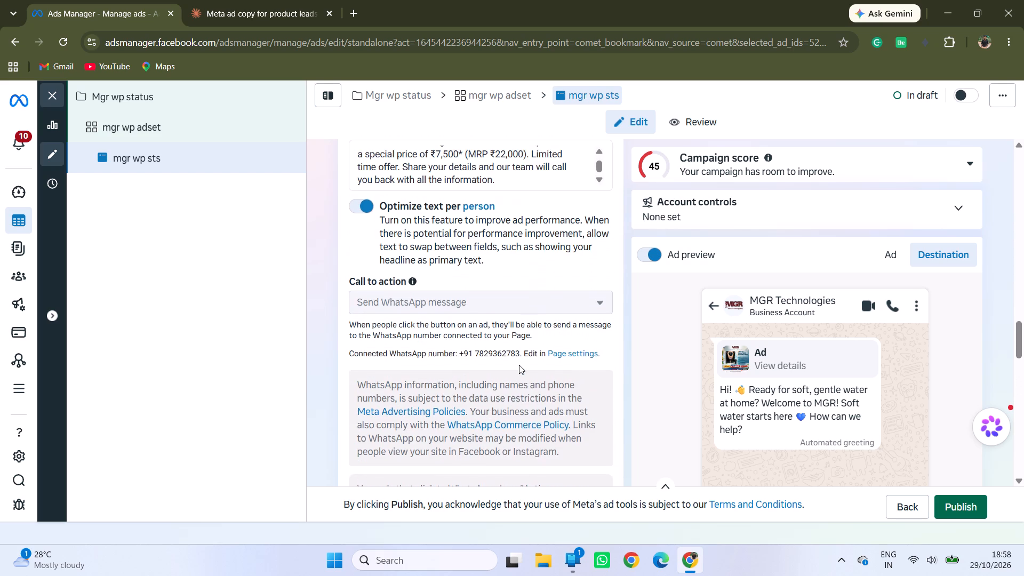
scroll(519, 365, "up", 1)
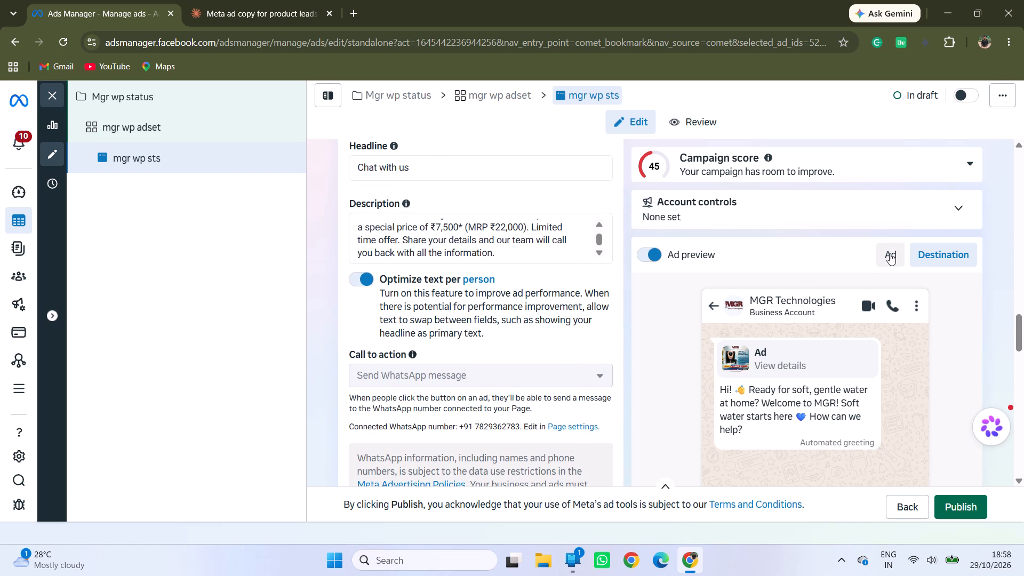
Show the Ad view of the preview and examine the creative across its placements, including Facebook Stories, Facebook Marketplace and WhatsApp Status.
left_click(890, 253)
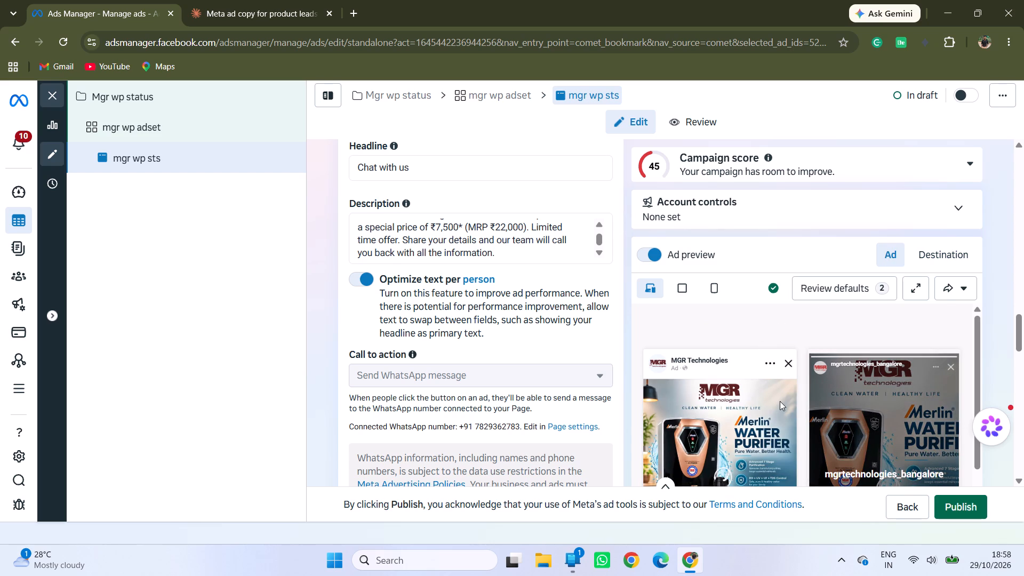
scroll(766, 413, "down", 4)
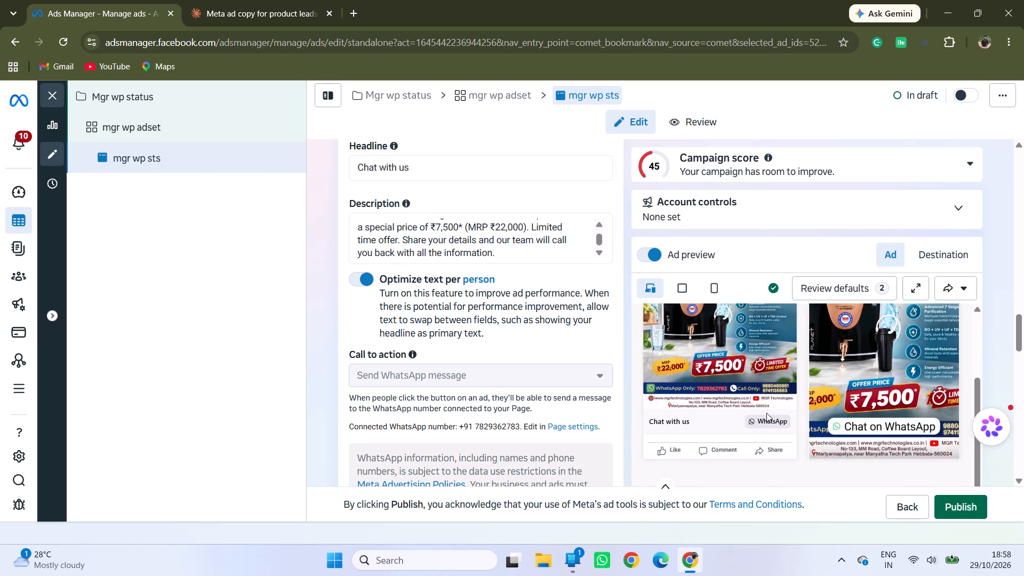
scroll(766, 413, "down", 3)
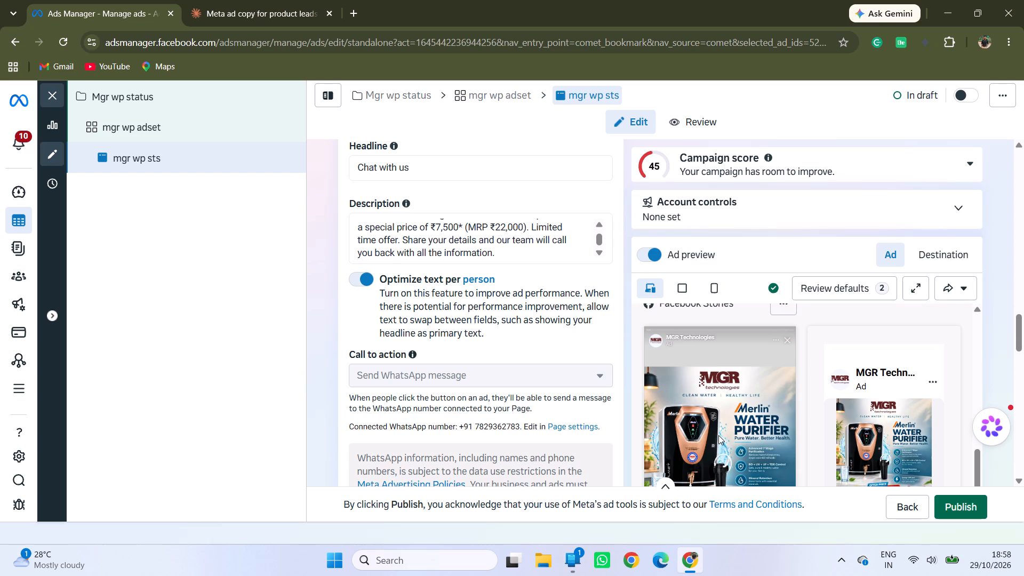
scroll(718, 435, "down", 6)
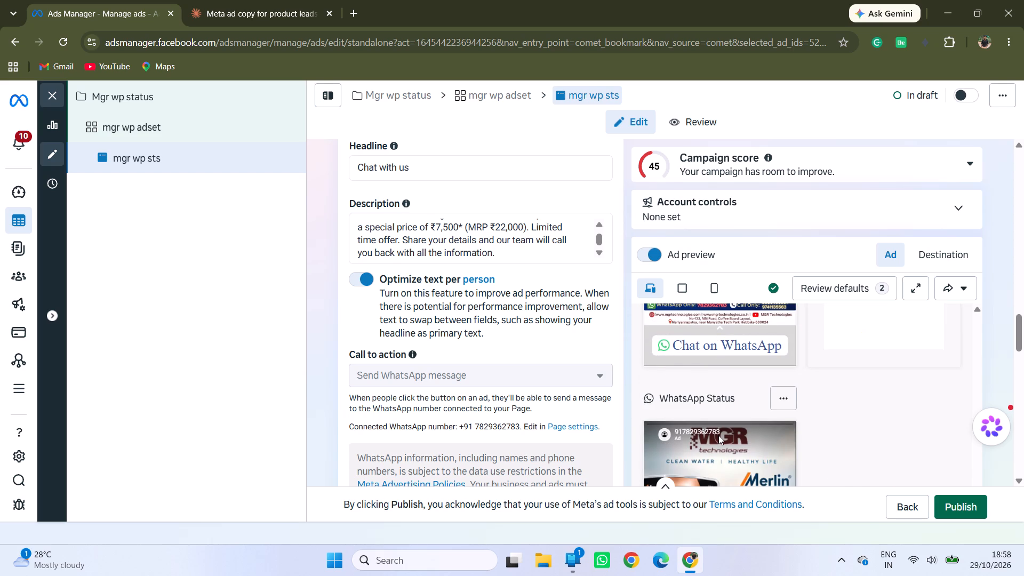
scroll(718, 435, "down", 4)
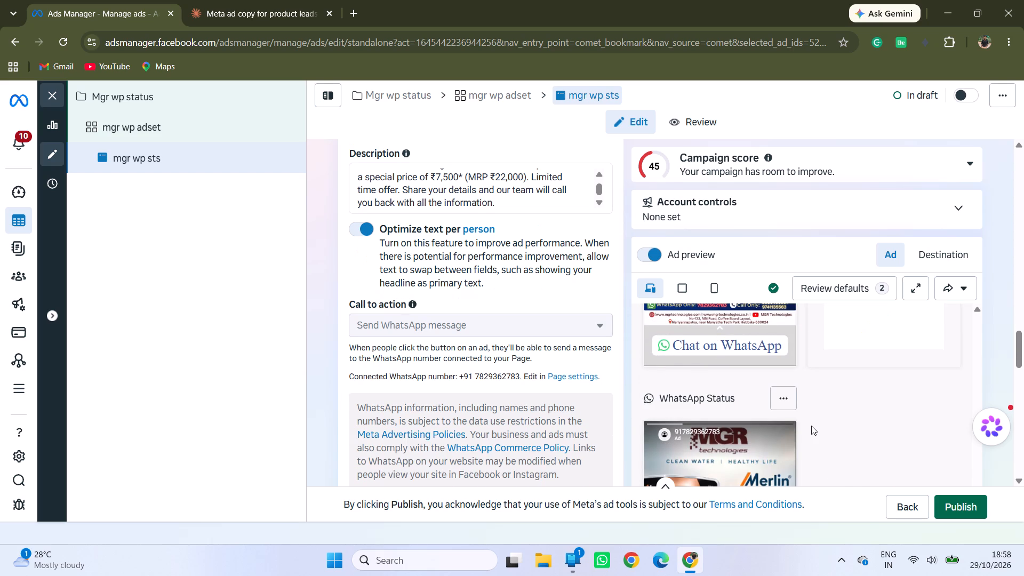
scroll(834, 419, "down", 7)
left_click_drag(1022, 379, 1023, 471)
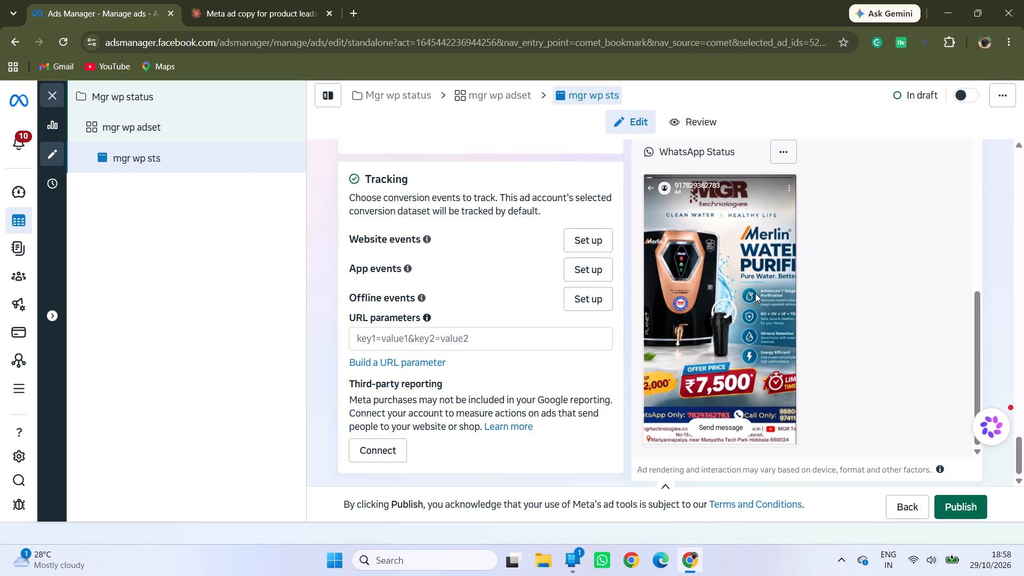
scroll(755, 293, "up", 5)
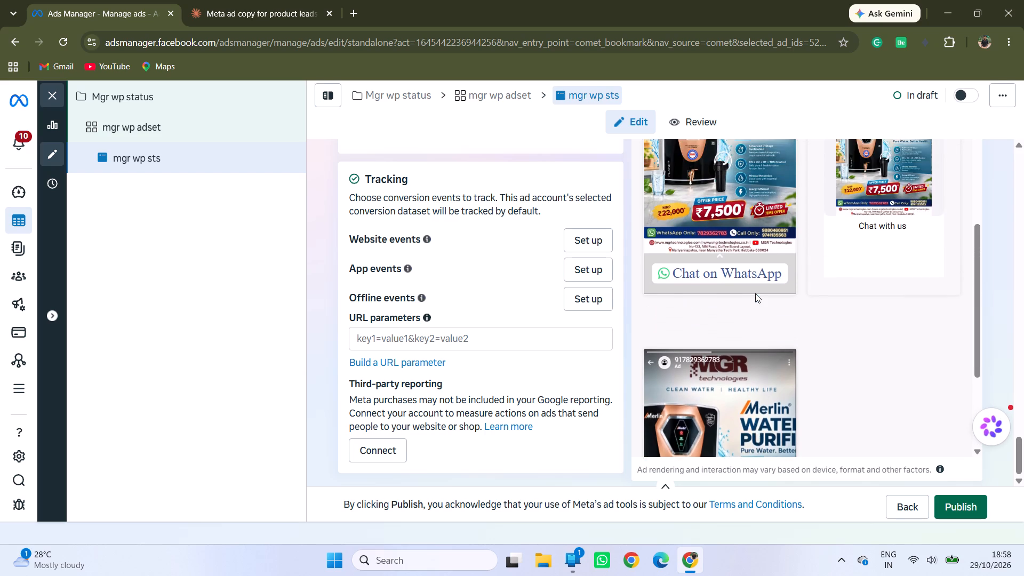
scroll(755, 293, "up", 3)
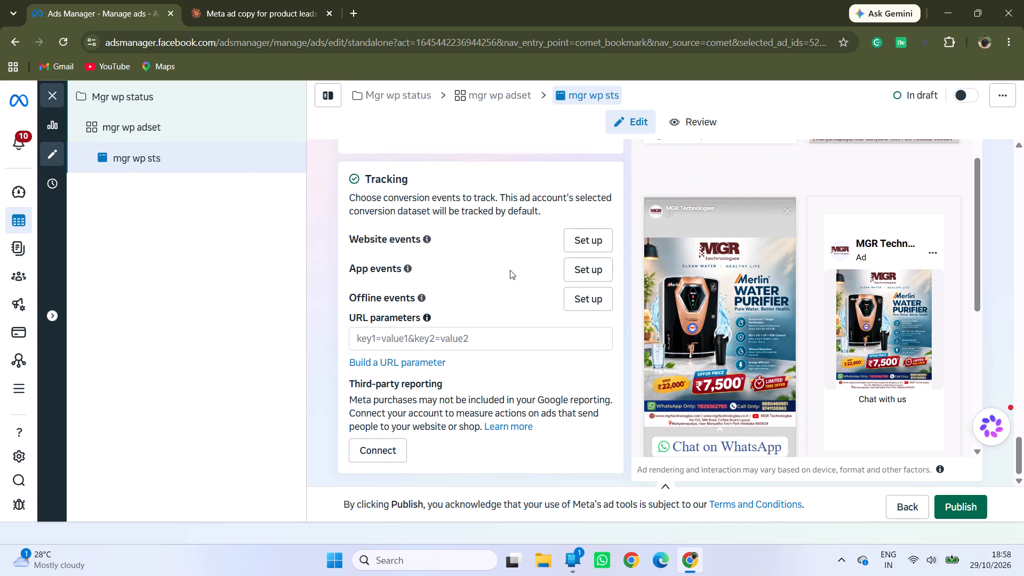
Review the ad's Conversations template, Creative testing and Advantage+ creative enhancements sections.
scroll(510, 270, "up", 6)
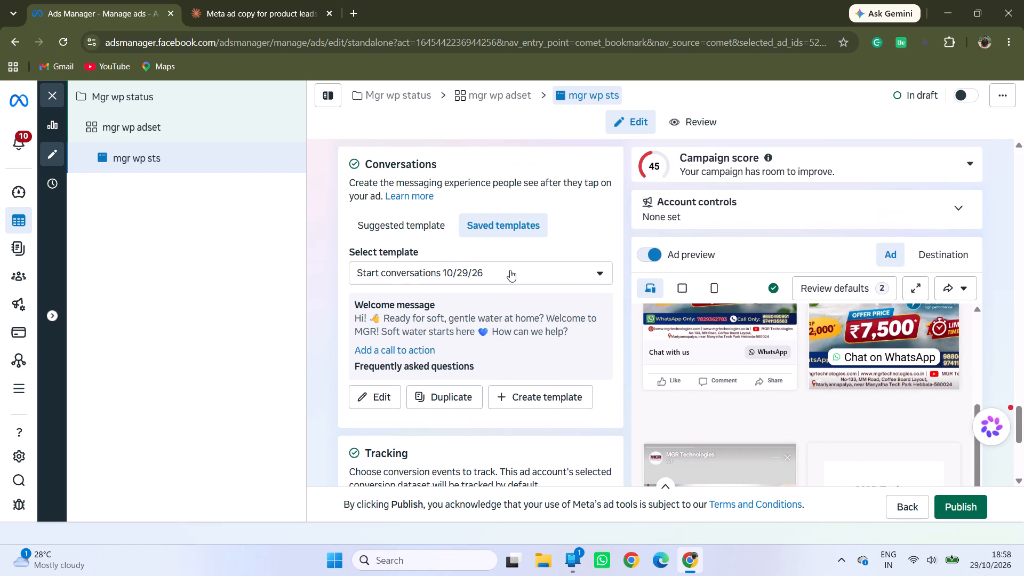
scroll(510, 270, "up", 3)
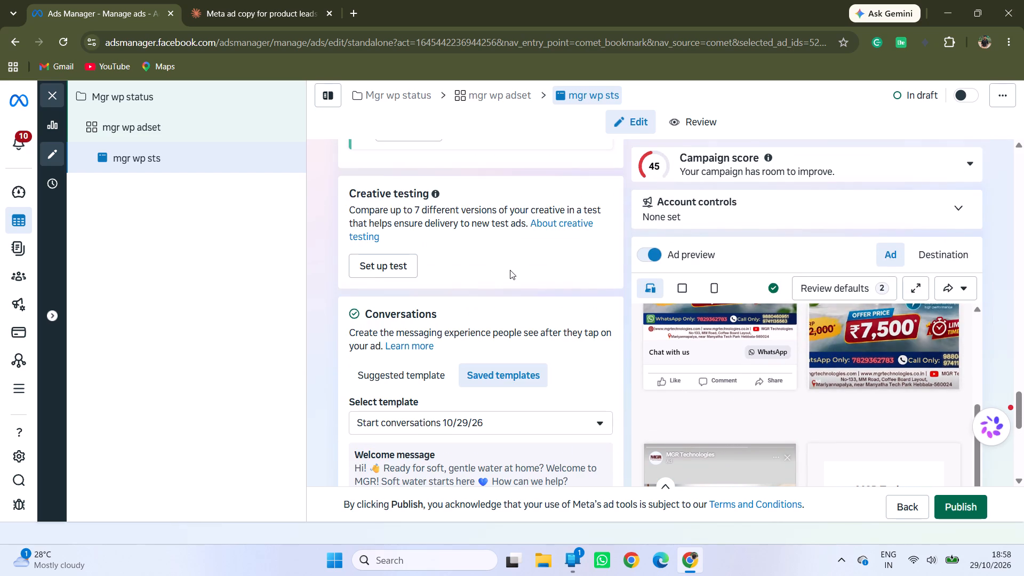
scroll(510, 270, "up", 3)
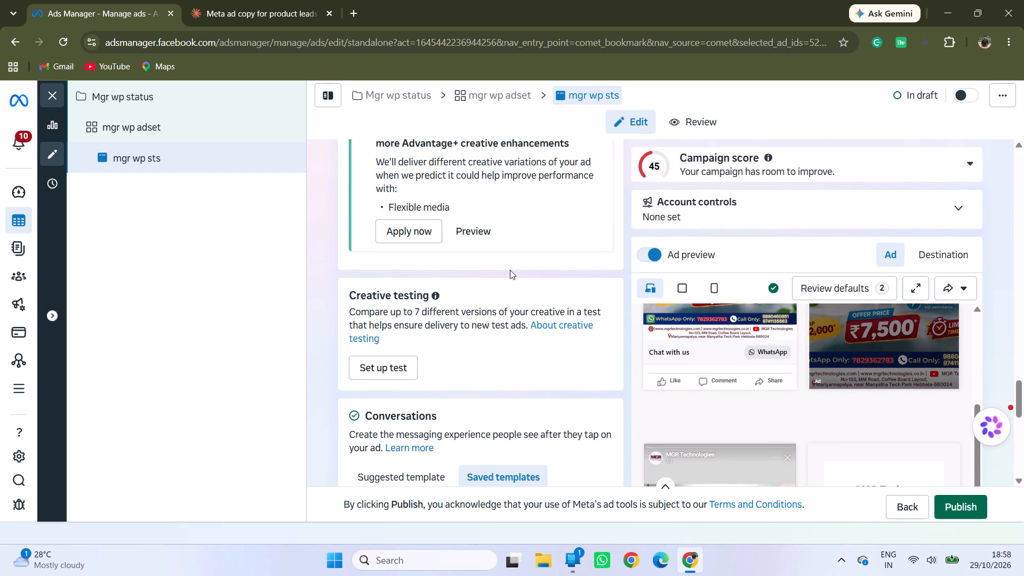
scroll(510, 270, "up", 5)
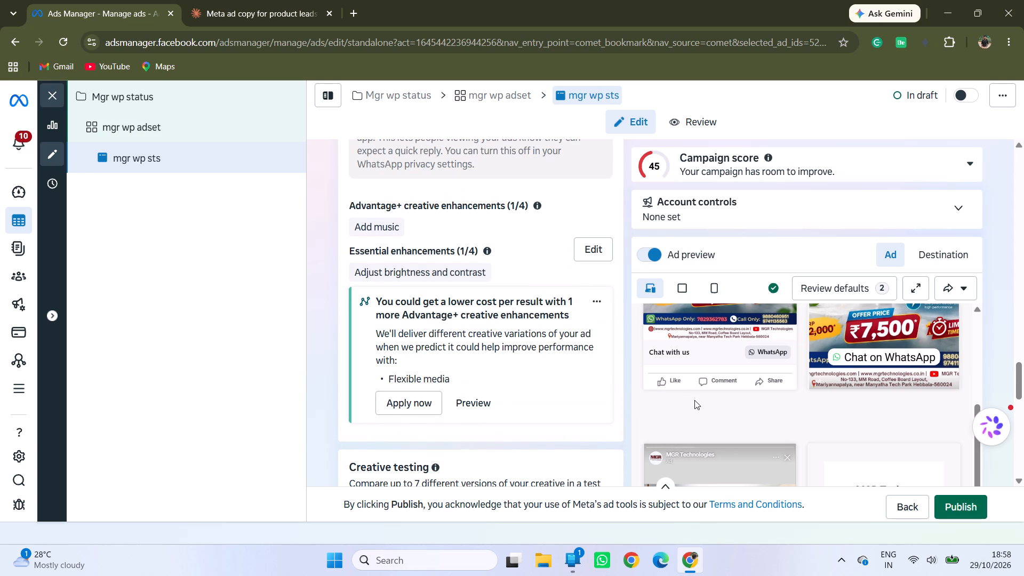
Recheck the WhatsApp Status, Facebook Stories, Marketplace and feed previews of the water purifier ad.
scroll(694, 400, "down", 8)
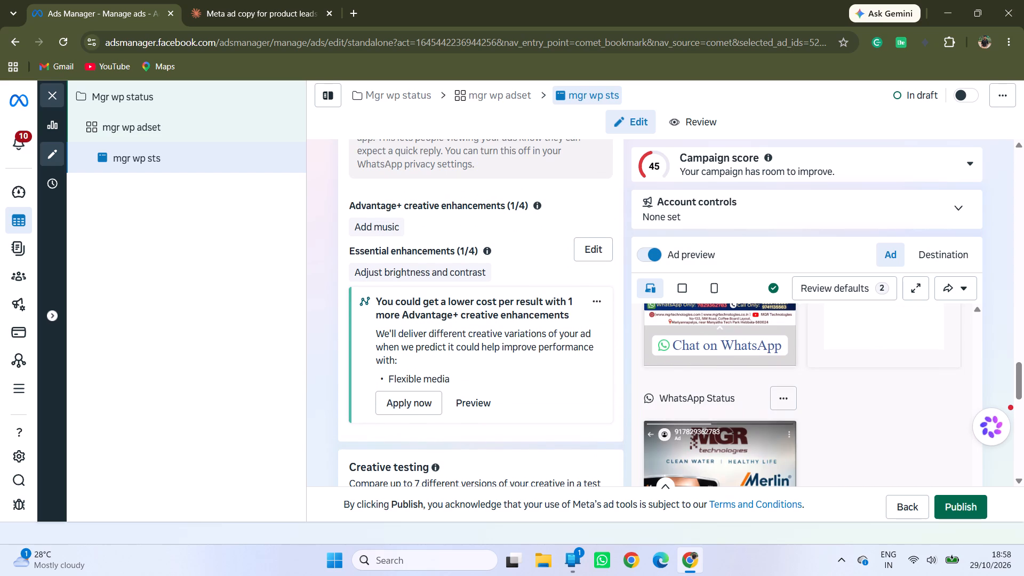
scroll(694, 400, "down", 3)
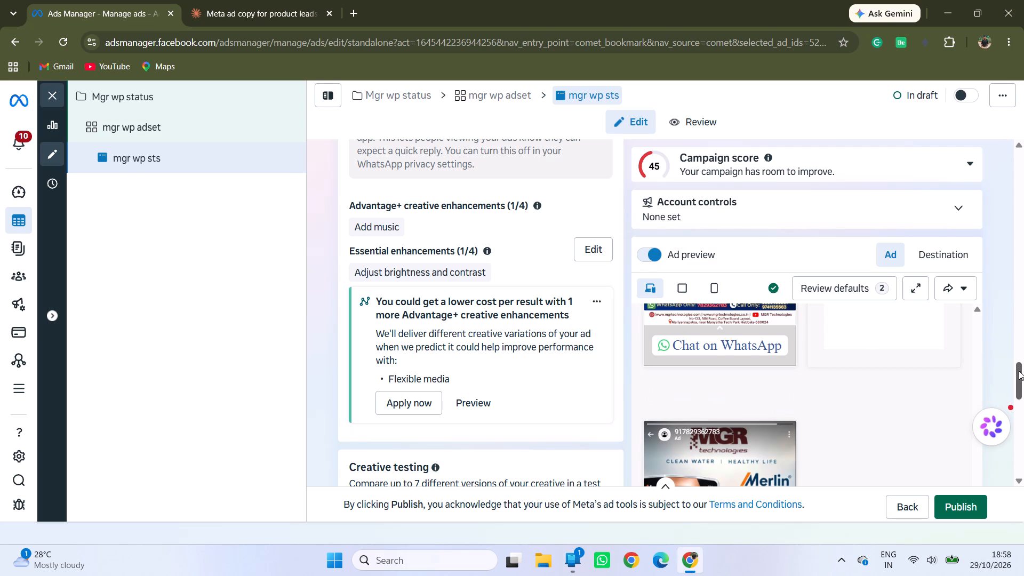
left_click_drag(1020, 372, 1023, 465)
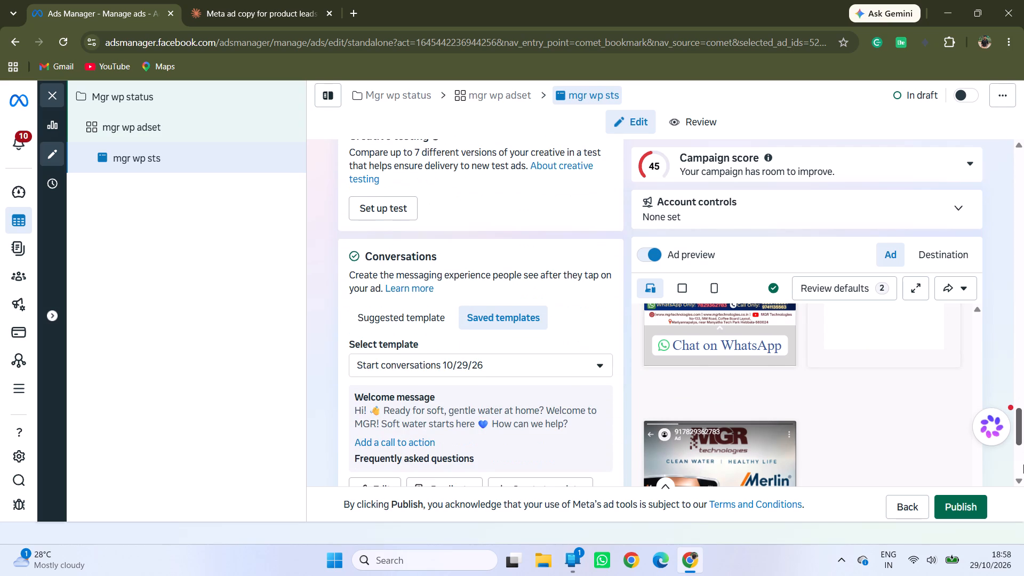
left_click_drag(1023, 465, 1020, 440)
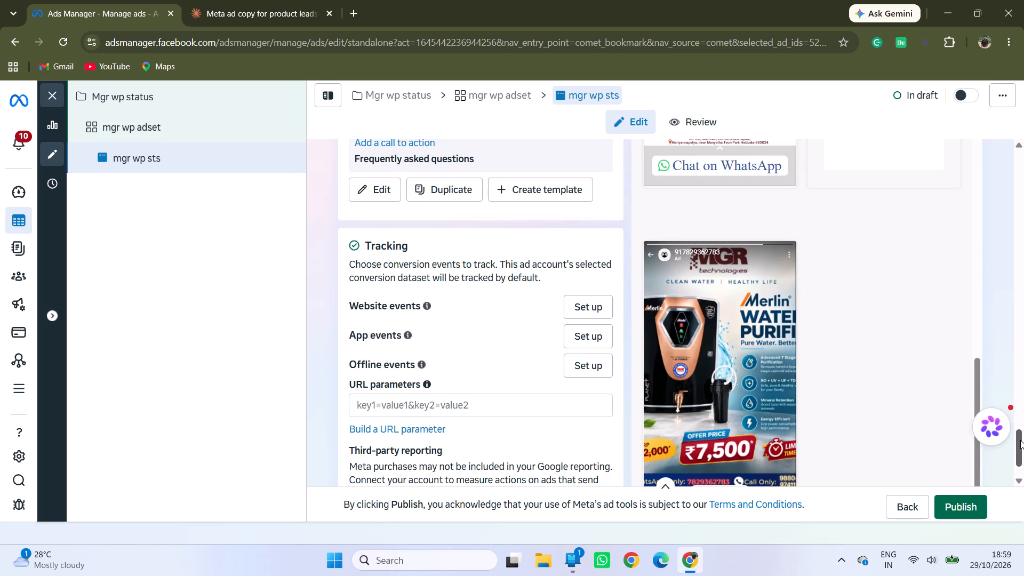
left_click_drag(1020, 440, 1020, 443)
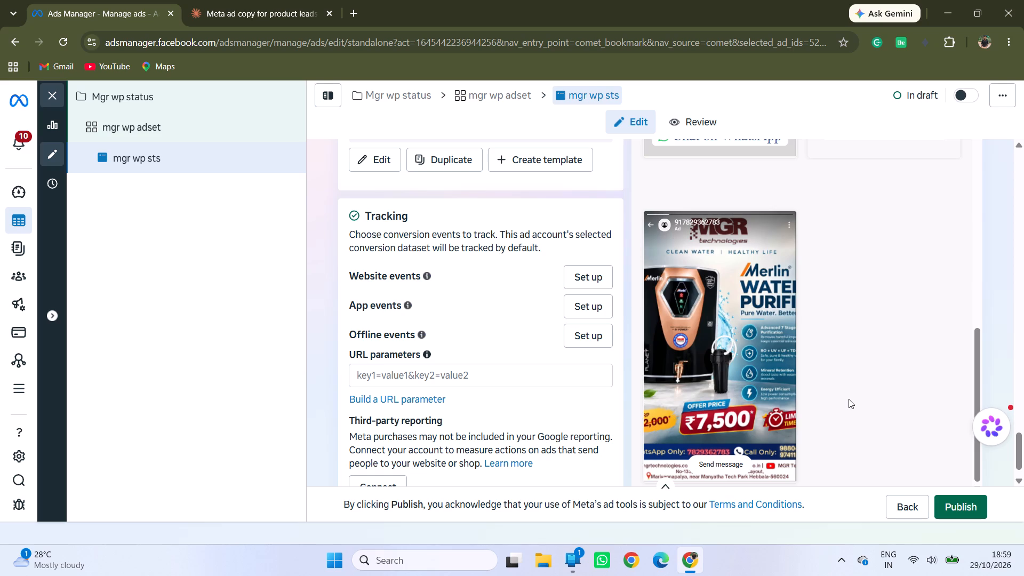
scroll(849, 399, "up", 6)
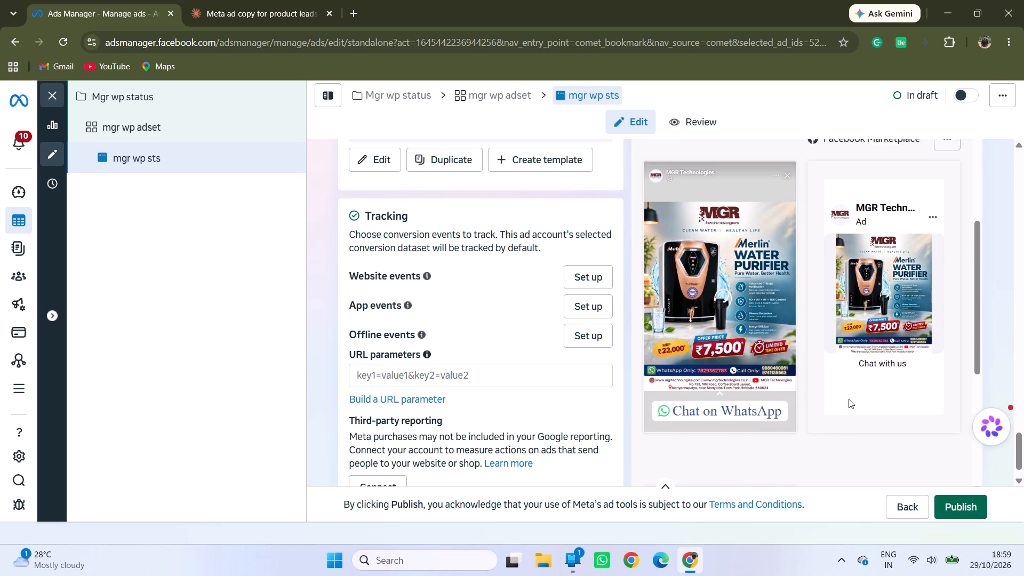
scroll(849, 399, "up", 2)
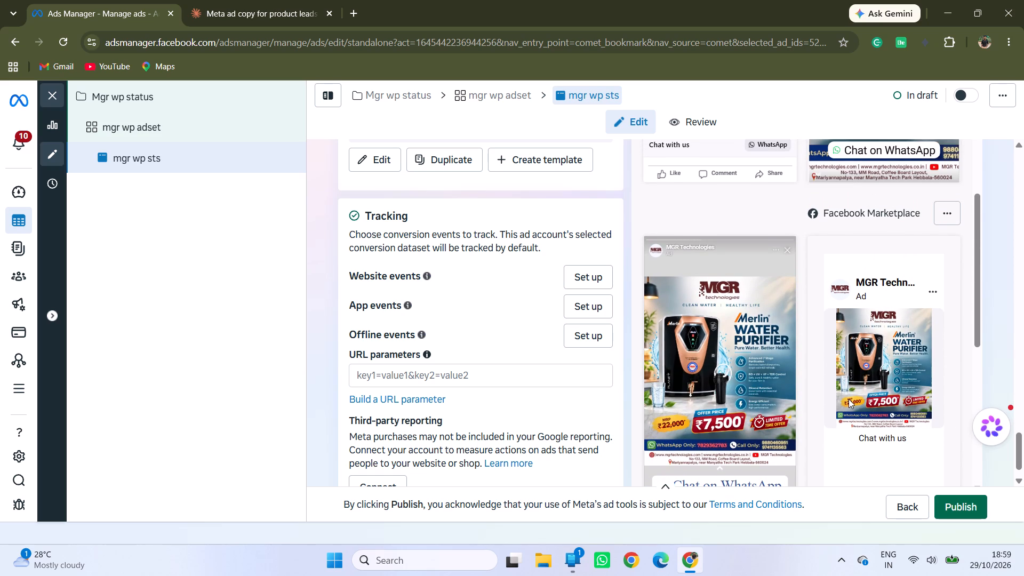
scroll(849, 399, "up", 1)
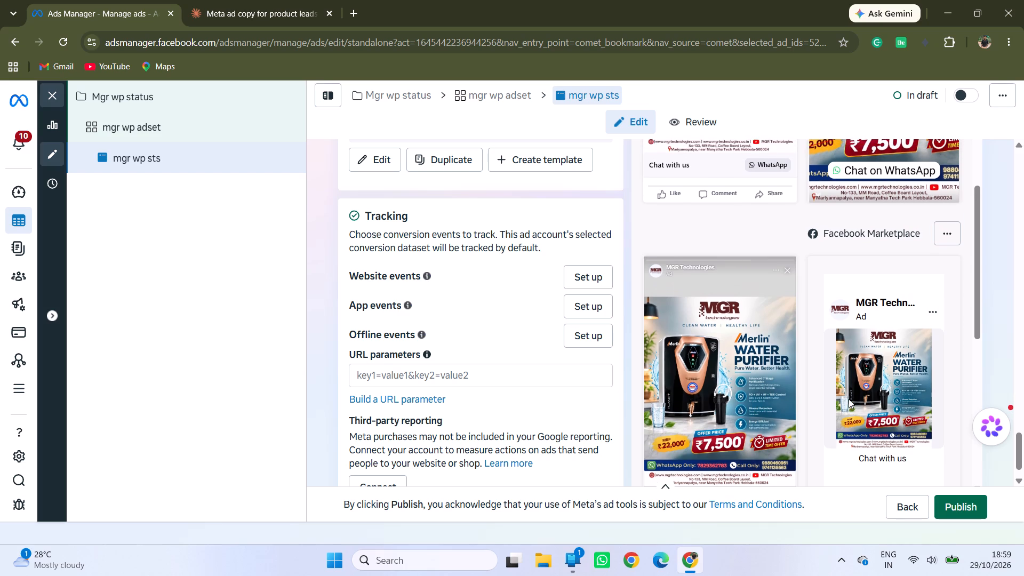
scroll(849, 399, "up", 1)
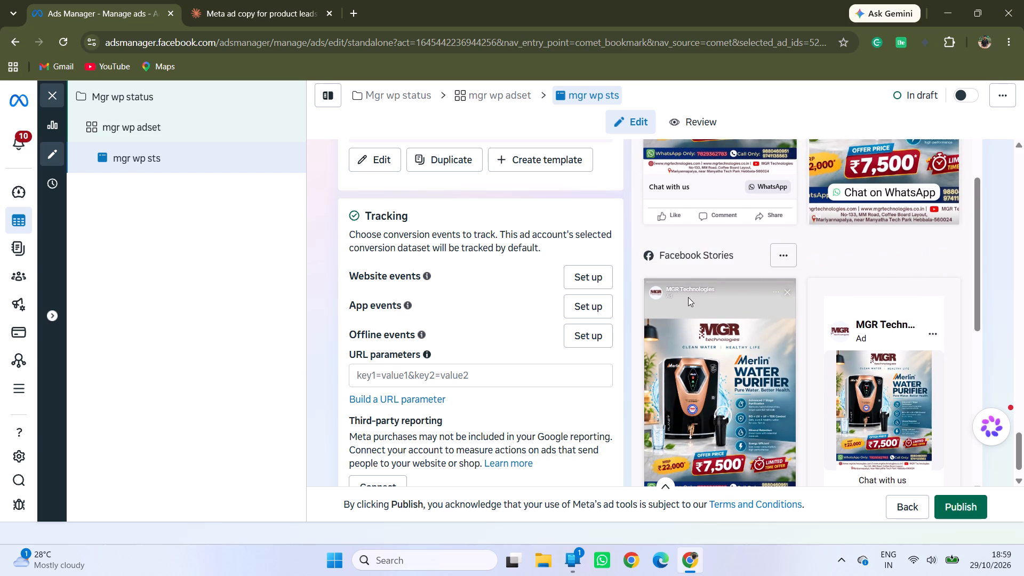
scroll(744, 321, "up", 3)
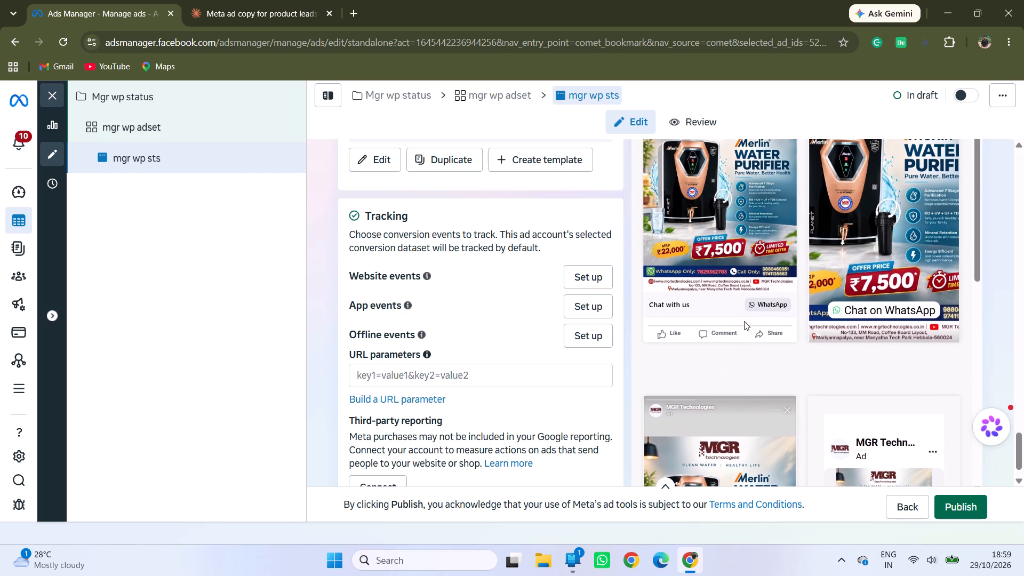
scroll(744, 321, "up", 1)
scroll(729, 270, "up", 3)
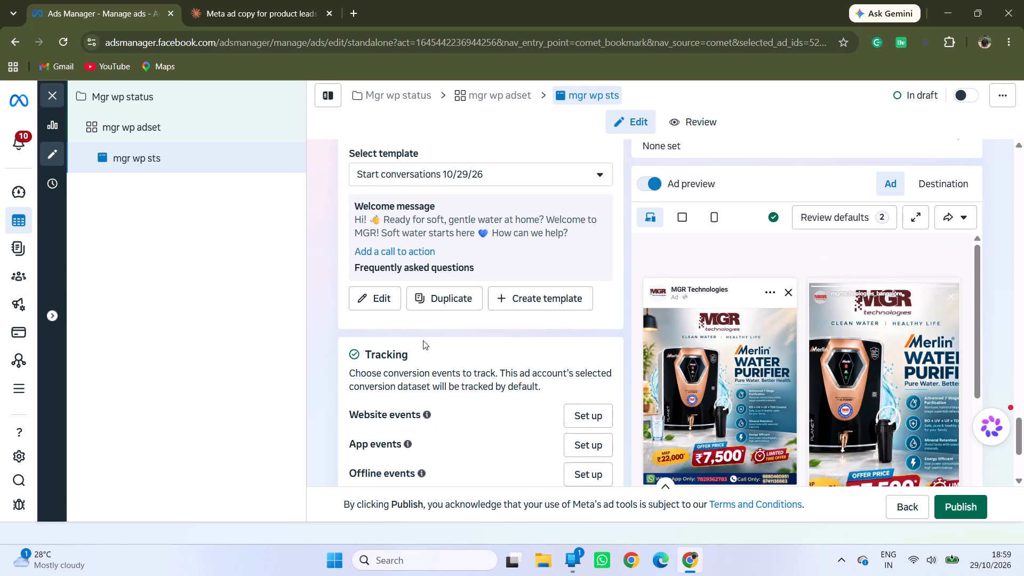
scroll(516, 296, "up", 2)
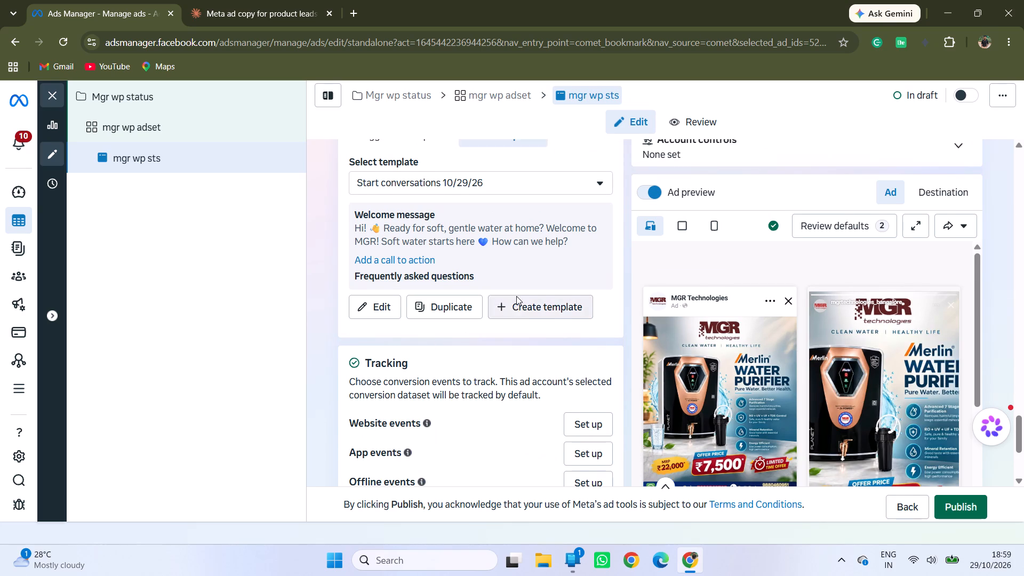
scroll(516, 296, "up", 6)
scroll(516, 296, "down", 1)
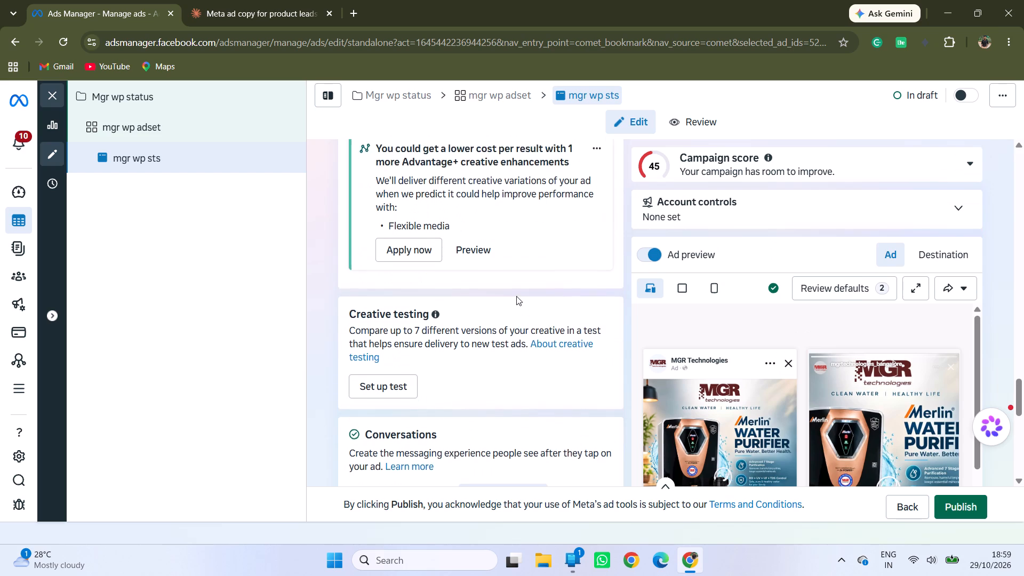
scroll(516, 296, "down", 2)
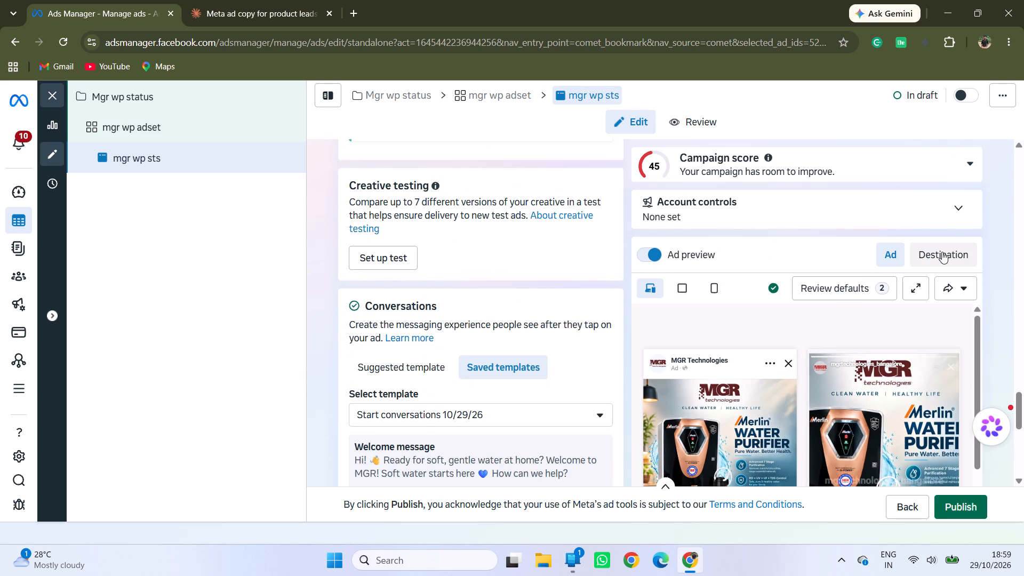
Check the WhatsApp destination preview against the welcome message in the saved "Start conversations 10/29/26" template.
left_click(942, 252)
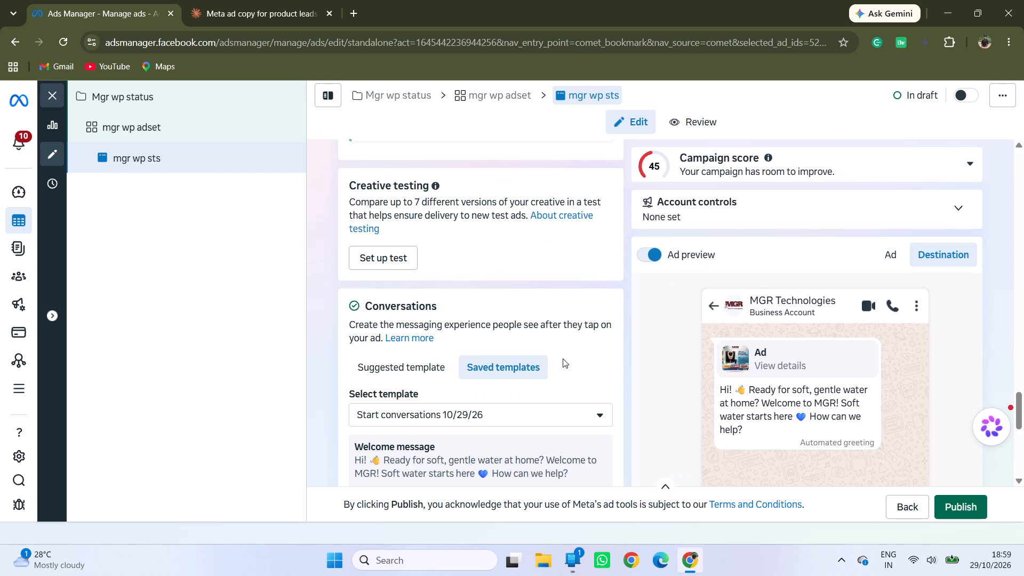
scroll(563, 373, "down", 4)
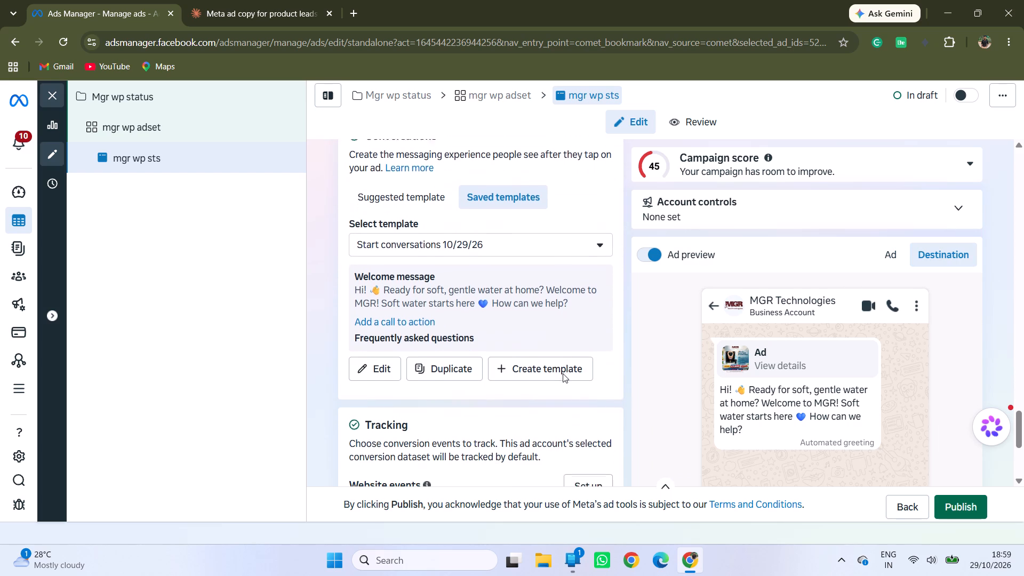
scroll(563, 373, "down", 1)
scroll(563, 373, "up", 3)
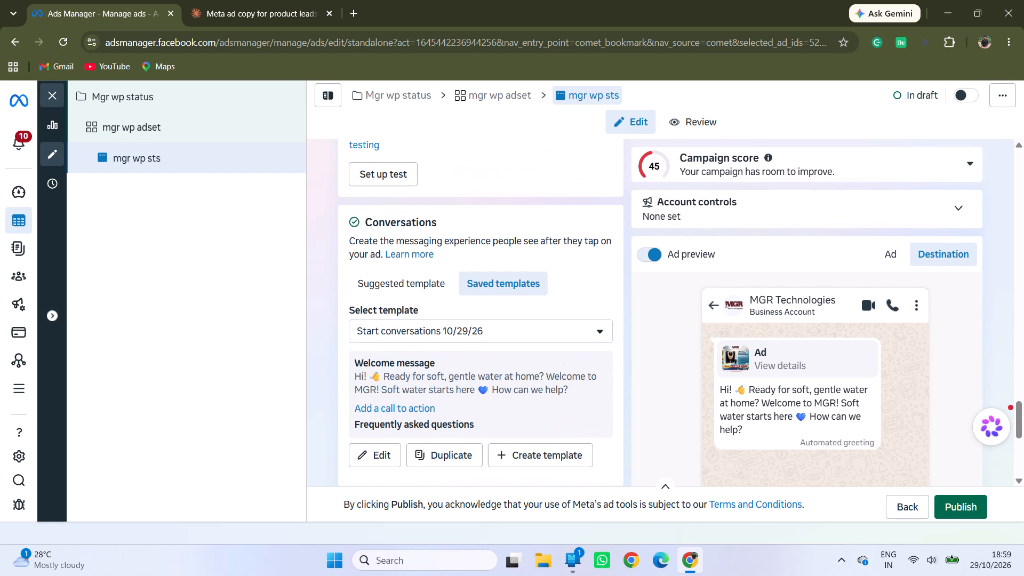
scroll(438, 346, "up", 1)
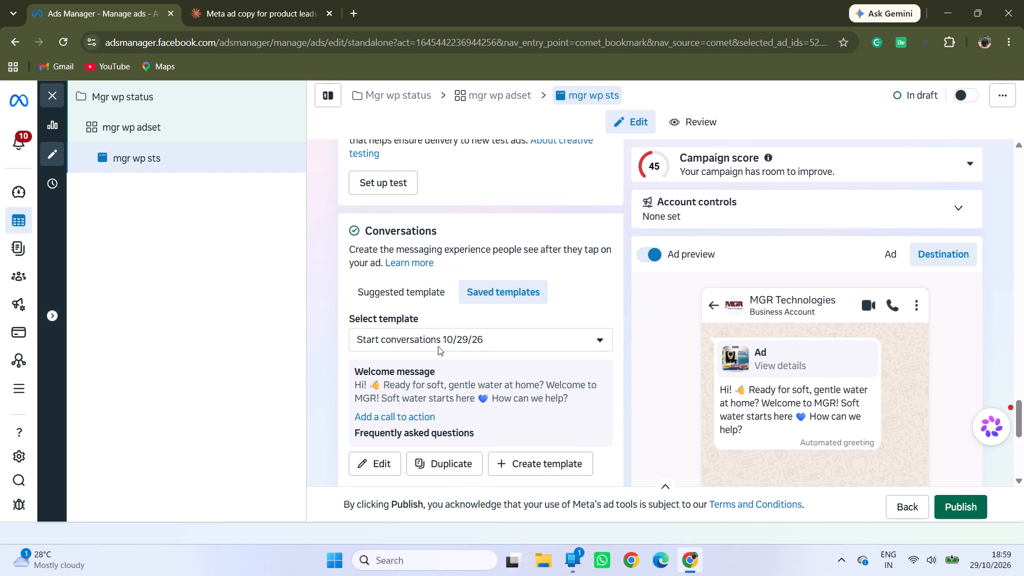
Apply the recommended Flexible media Advantage+ creative enhancement to the ad.
scroll(438, 346, "up", 3)
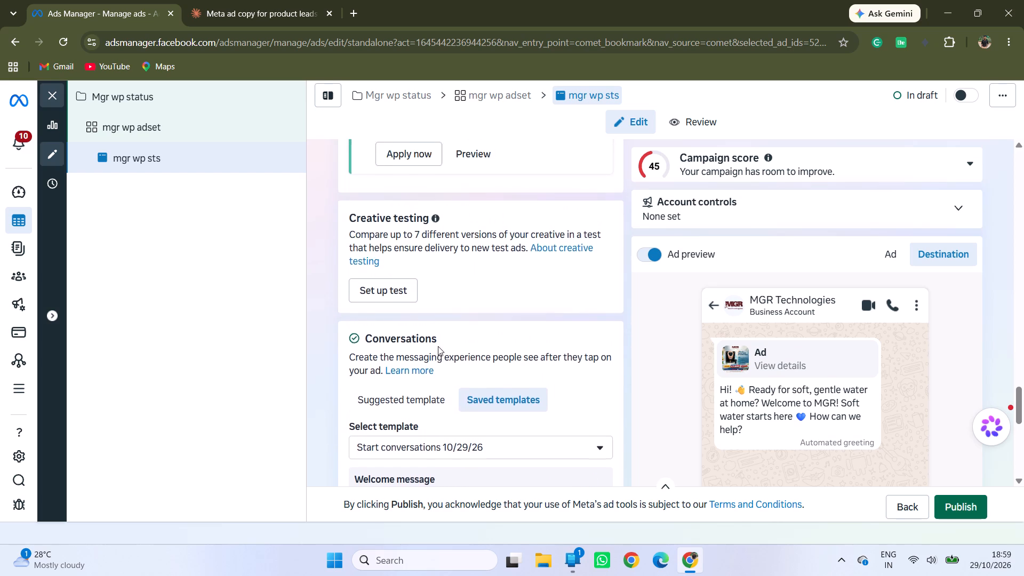
scroll(438, 346, "up", 3)
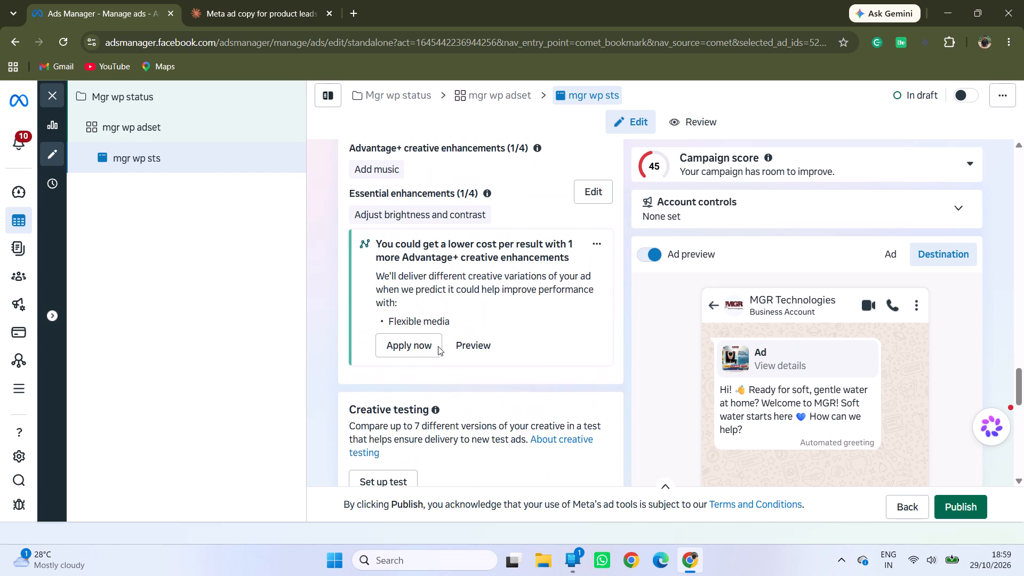
left_click(422, 342)
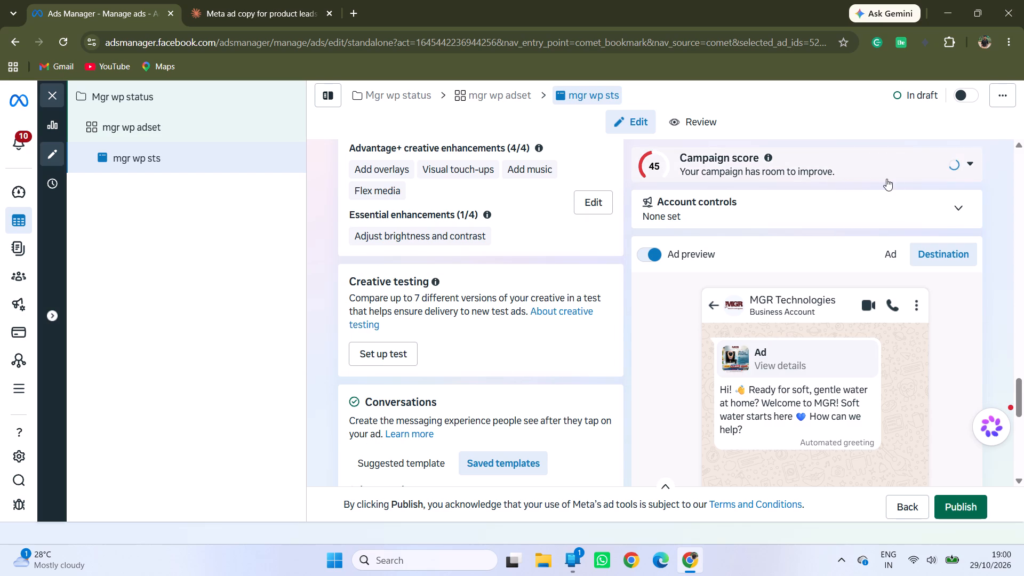
Examine the ad preview across its placement variations, from Facebook Feed to Facebook Marketplace.
left_click(893, 251)
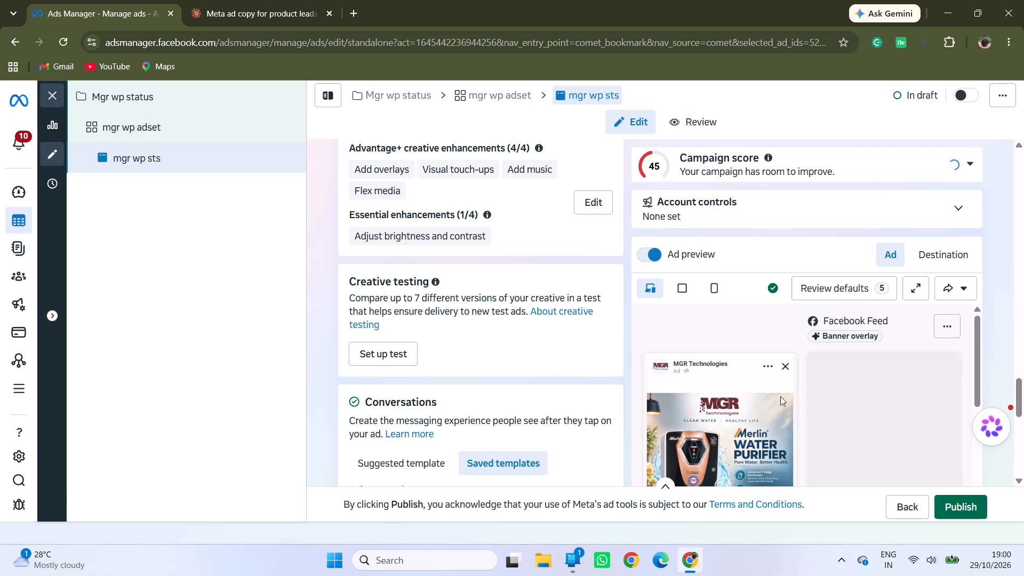
scroll(759, 428, "down", 5)
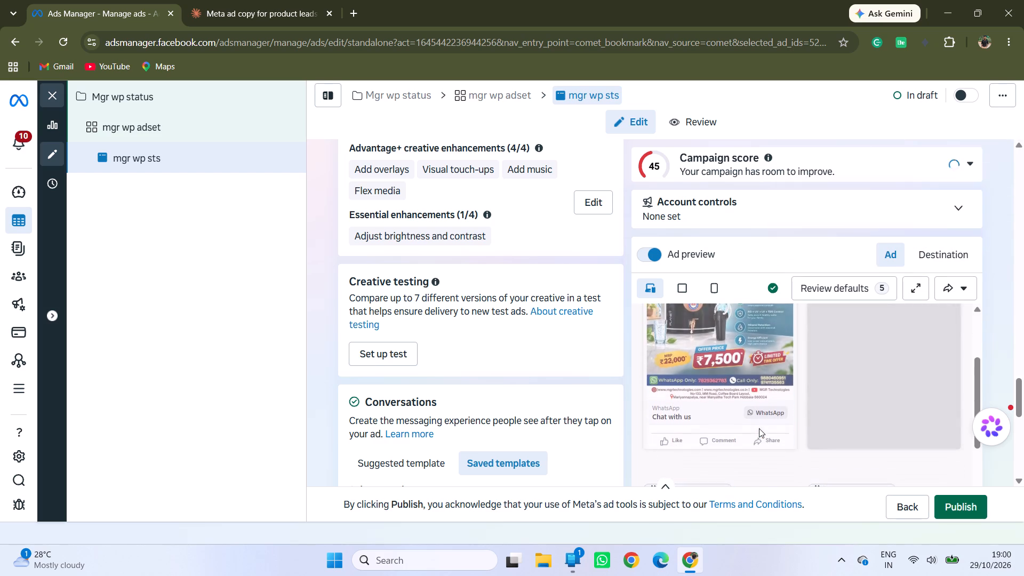
scroll(759, 428, "down", 10)
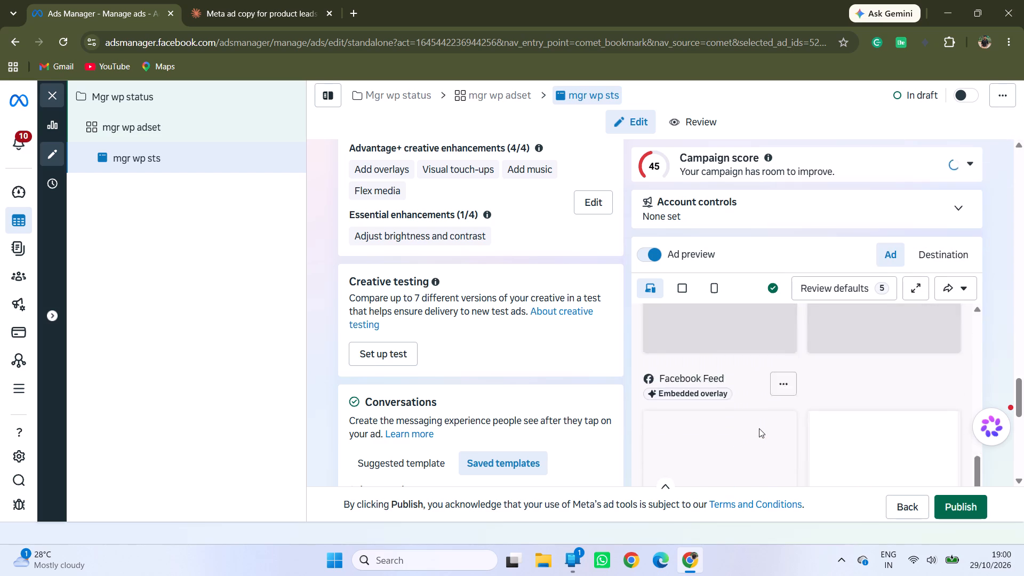
scroll(759, 428, "down", 17)
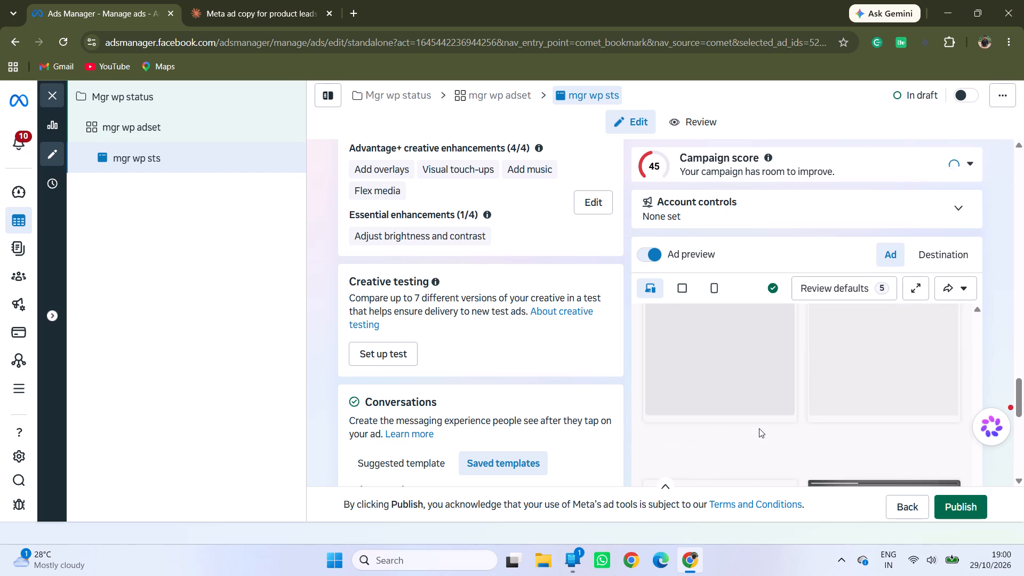
scroll(759, 428, "down", 16)
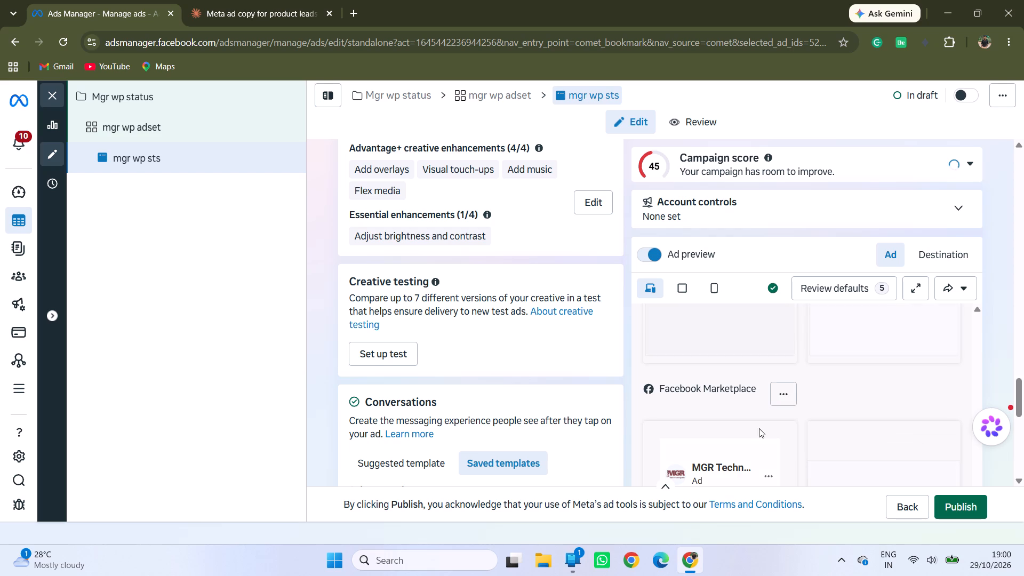
scroll(759, 428, "down", 6)
scroll(759, 428, "up", 6)
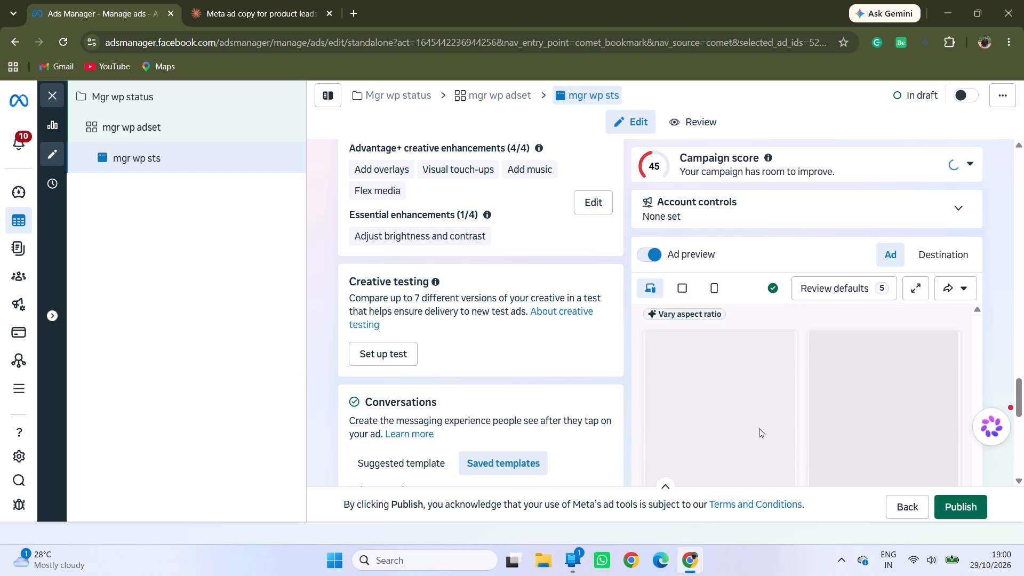
scroll(759, 428, "up", 8)
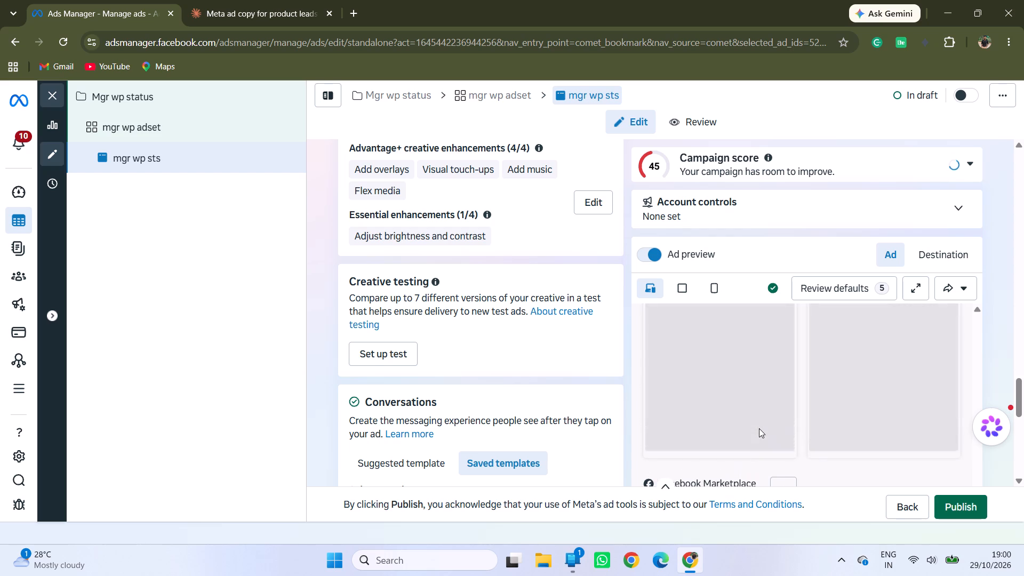
scroll(759, 428, "up", 6)
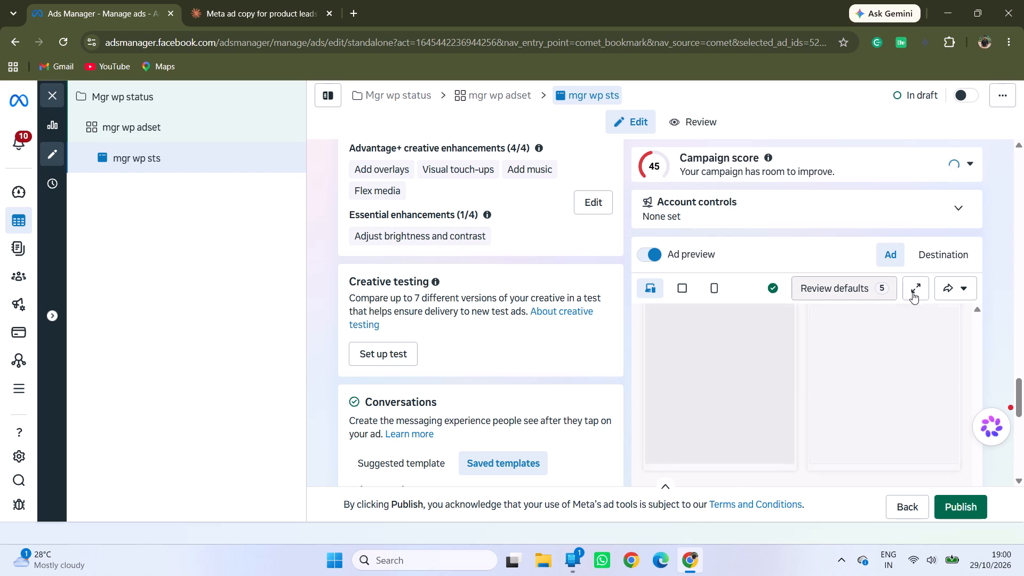
Review the placements in the expanded Advanced preview, and narrow them to Stories, Status, Reels.
left_click(917, 291)
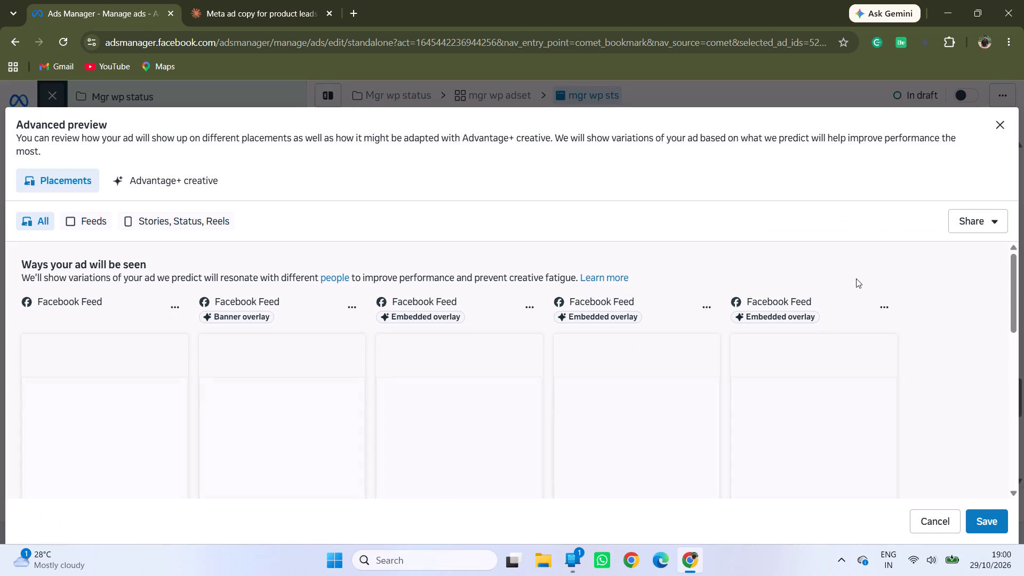
scroll(856, 278, "down", 10)
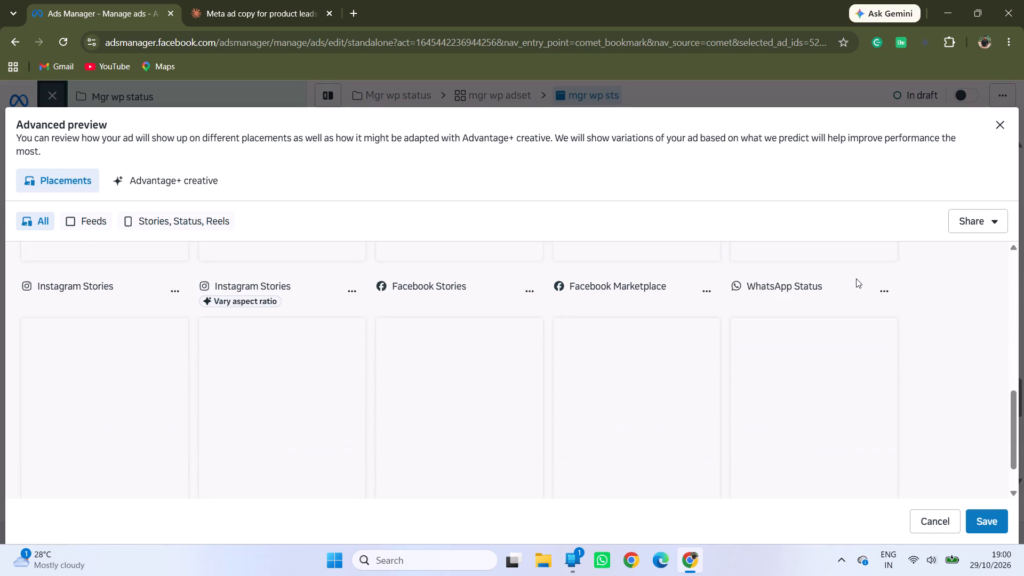
scroll(856, 278, "down", 10)
scroll(972, 239, "up", 1)
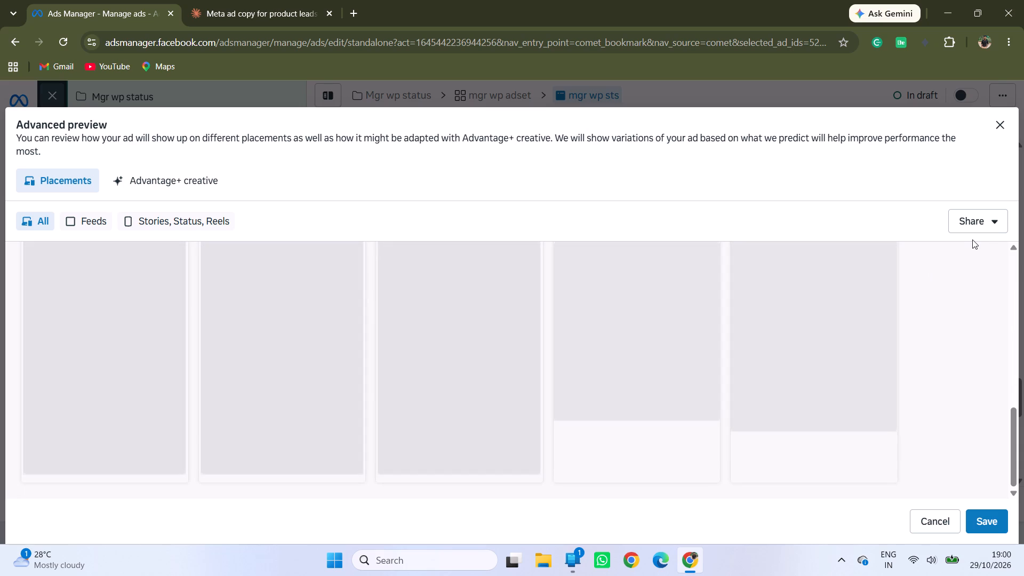
scroll(972, 239, "up", 2)
left_click(190, 221)
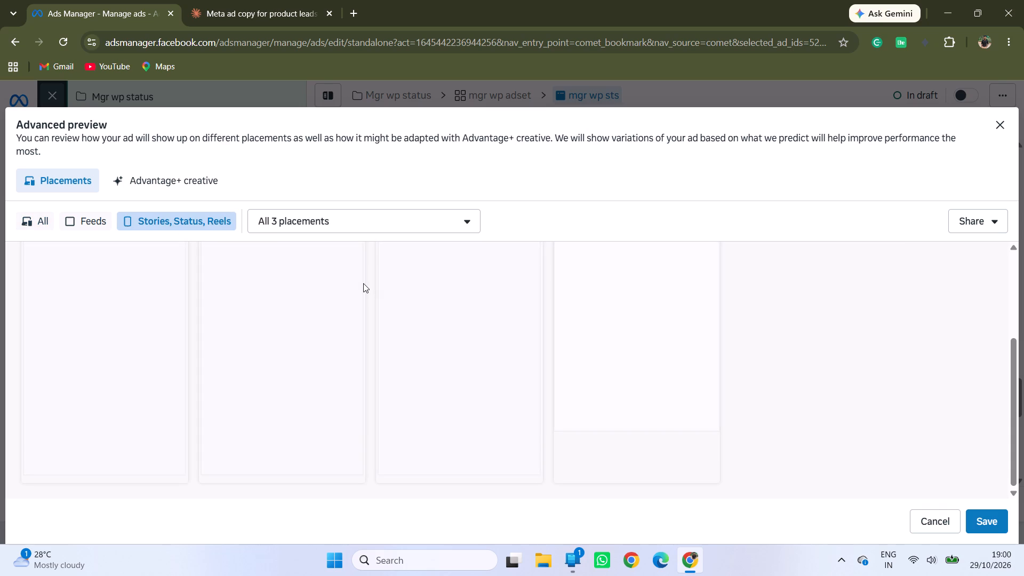
Examine the Advantage+ creative optimizations and essential enhancements in the Advanced preview, including the Visual touch-ups example.
left_click(192, 182)
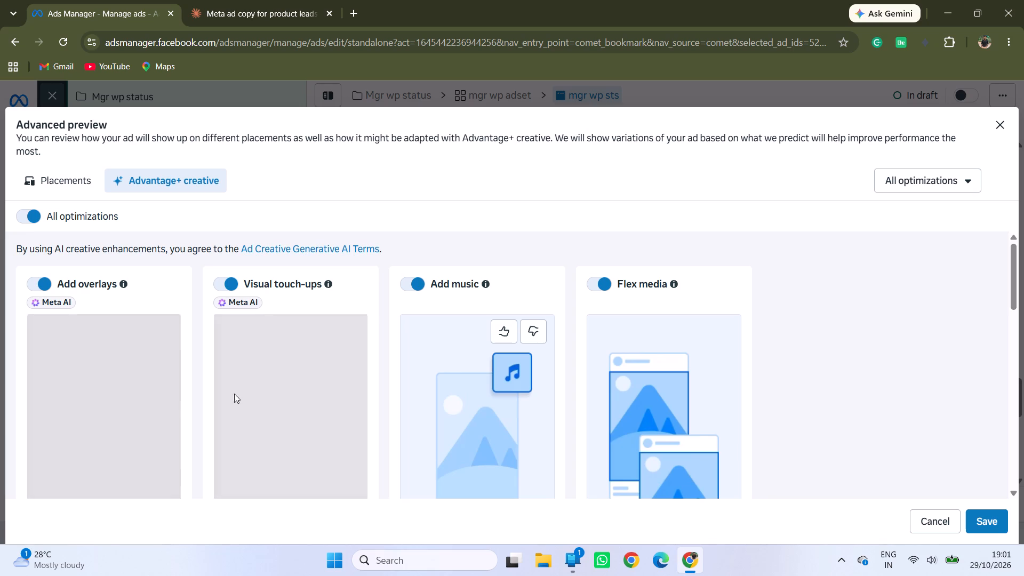
scroll(309, 423, "down", 10)
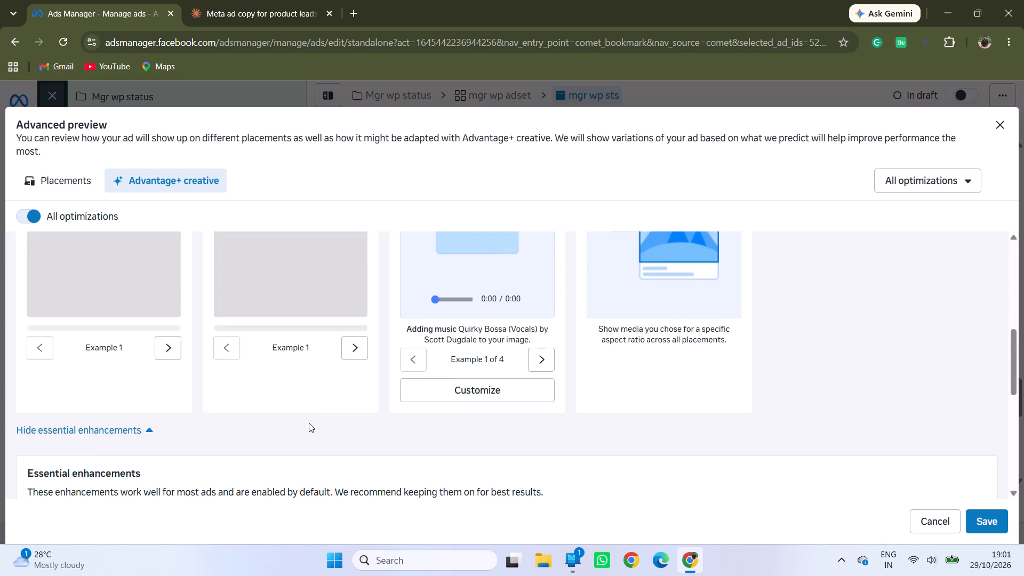
scroll(309, 423, "down", 7)
scroll(309, 423, "up", 3)
scroll(309, 423, "down", 2)
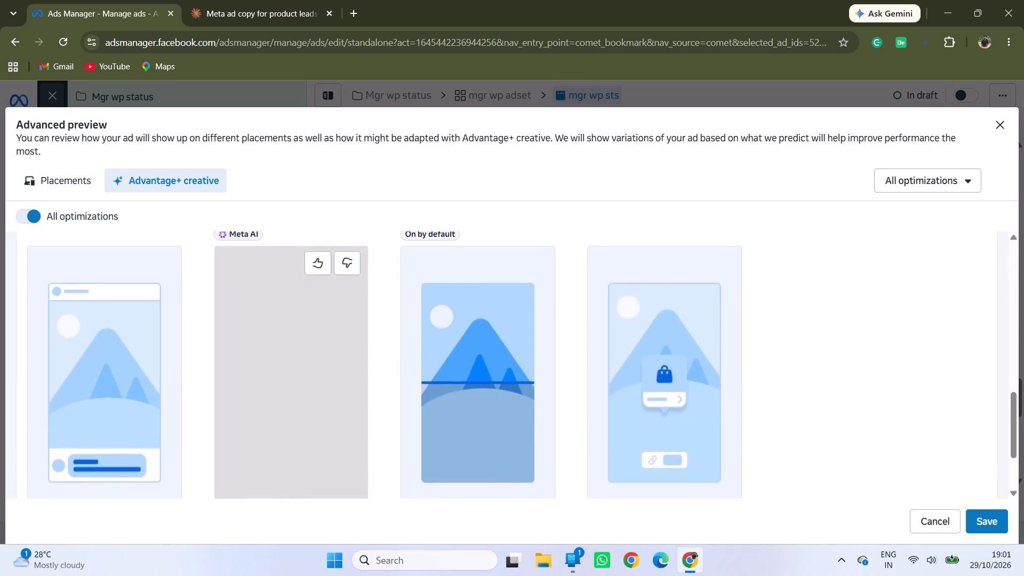
scroll(309, 423, "down", 8)
scroll(309, 423, "up", 2)
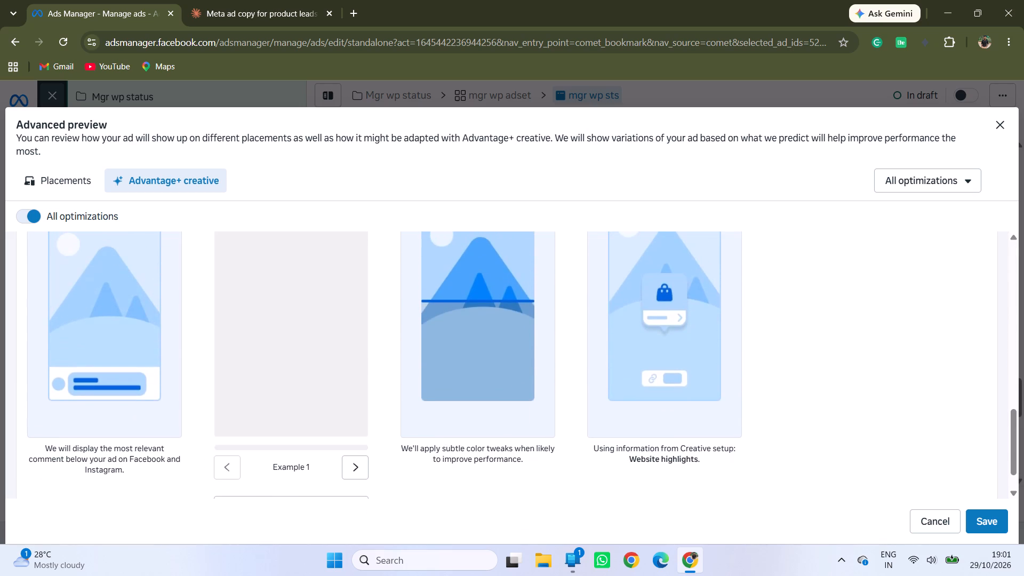
scroll(309, 423, "up", 1)
scroll(302, 338, "up", 1)
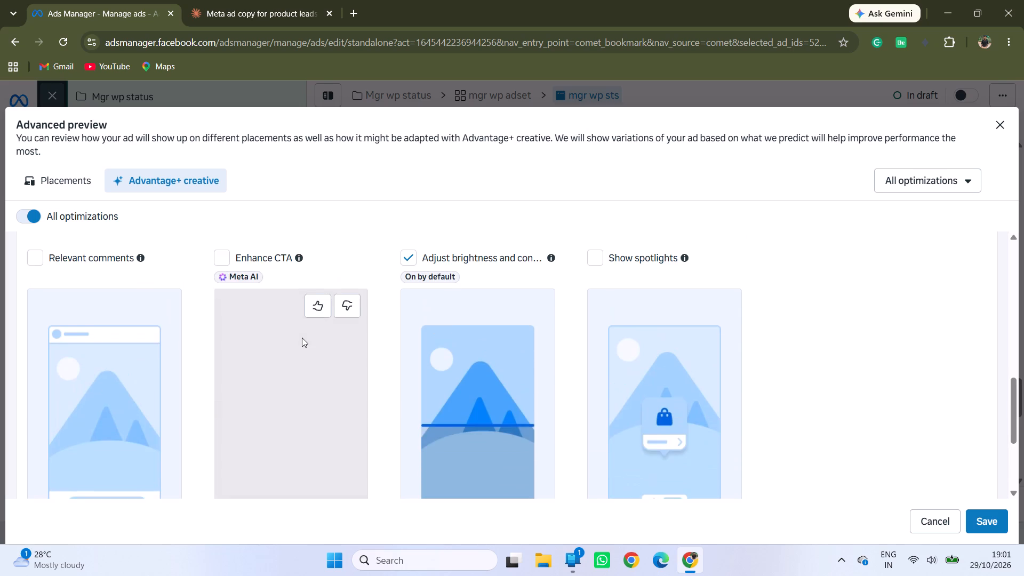
scroll(302, 338, "up", 6)
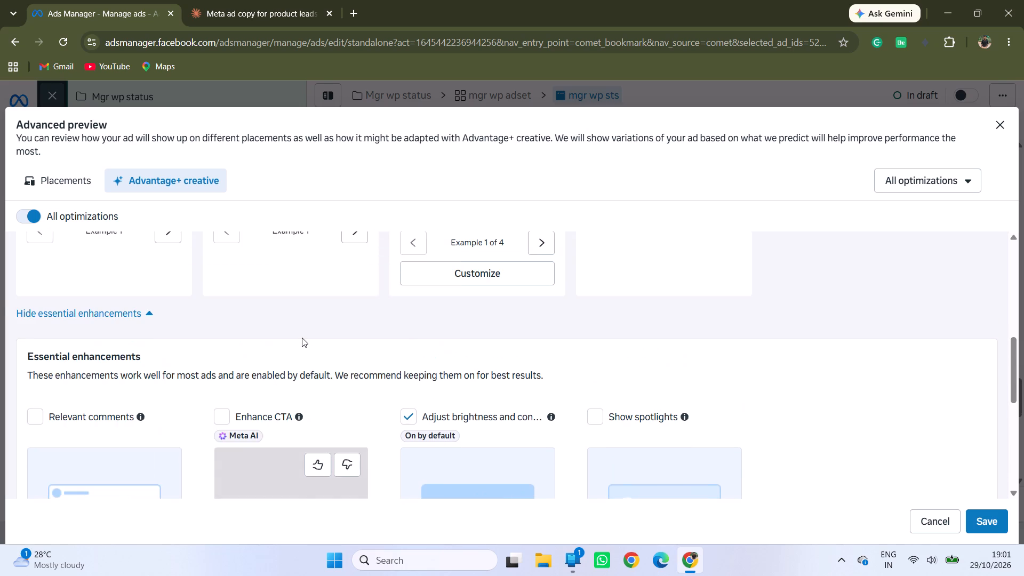
scroll(302, 338, "up", 5)
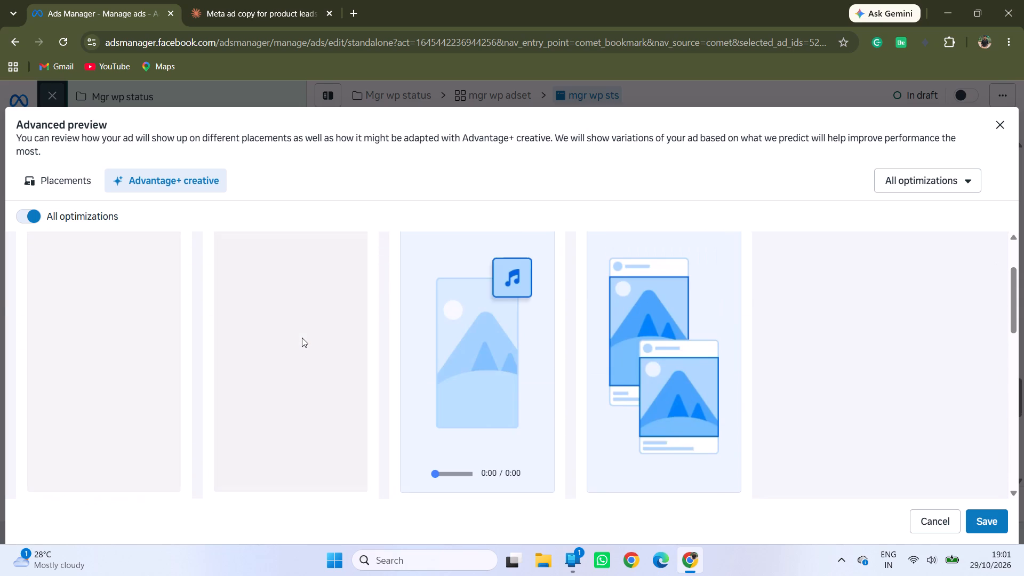
scroll(302, 338, "up", 6)
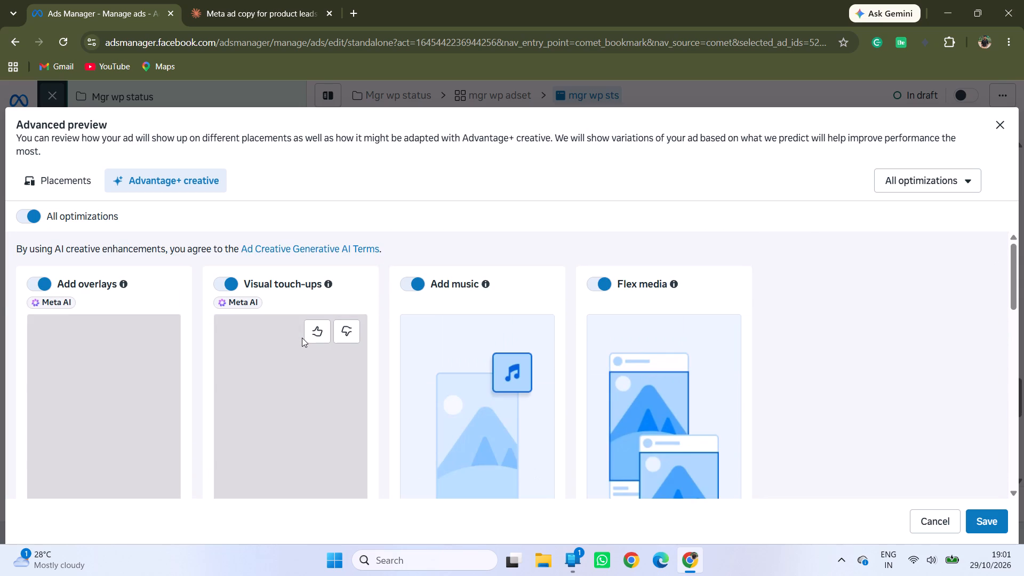
scroll(302, 338, "up", 1)
left_click(292, 404)
Check the Add overlays and Visual touch-ups examples, and close the Advanced preview without saving.
left_click(125, 429)
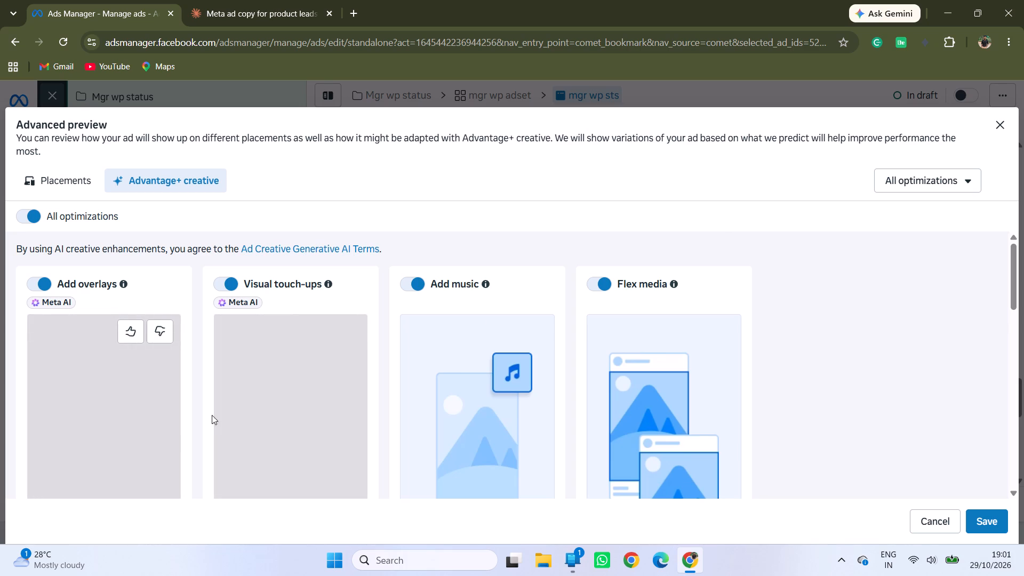
left_click(282, 420)
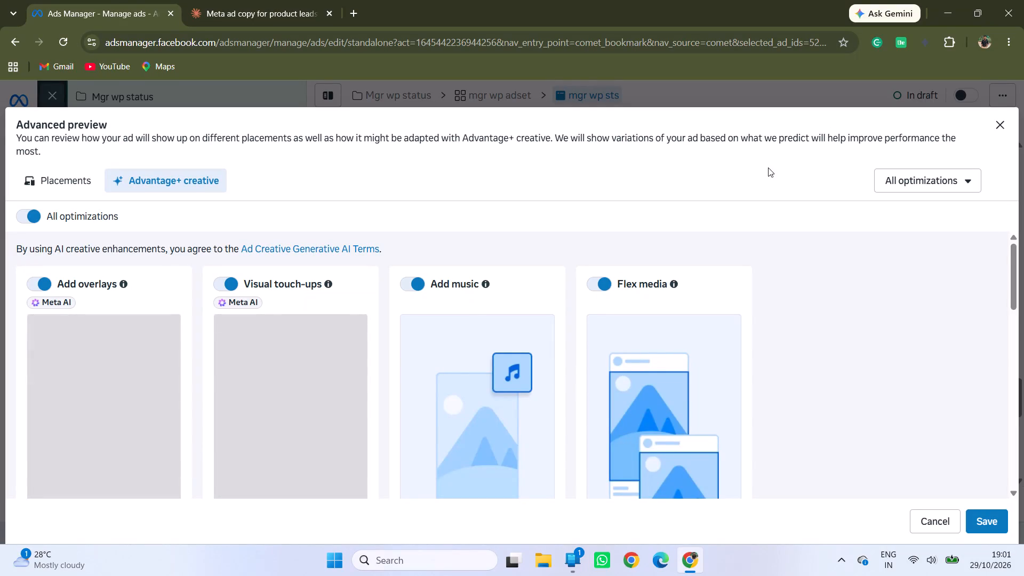
left_click(998, 127)
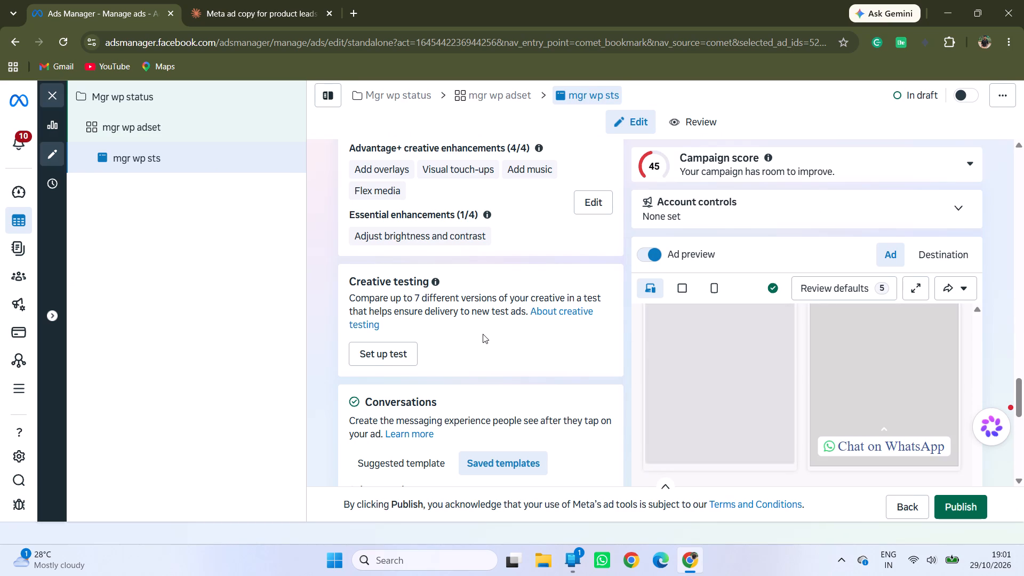
Check the ad's creative enhancements and examine the Instagram Stories and Facebook Stories previews.
scroll(473, 342, "up", 2)
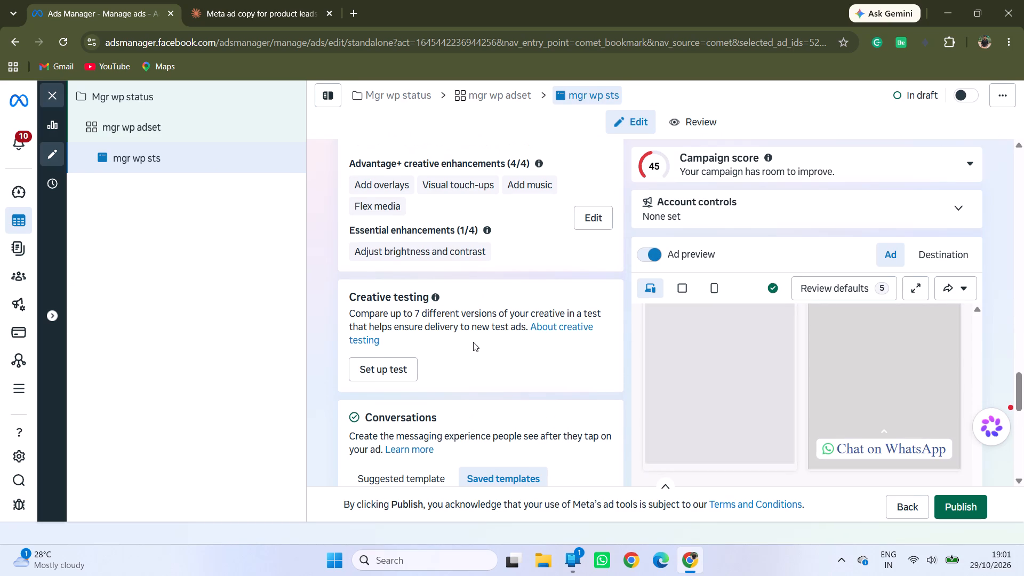
scroll(473, 342, "up", 2)
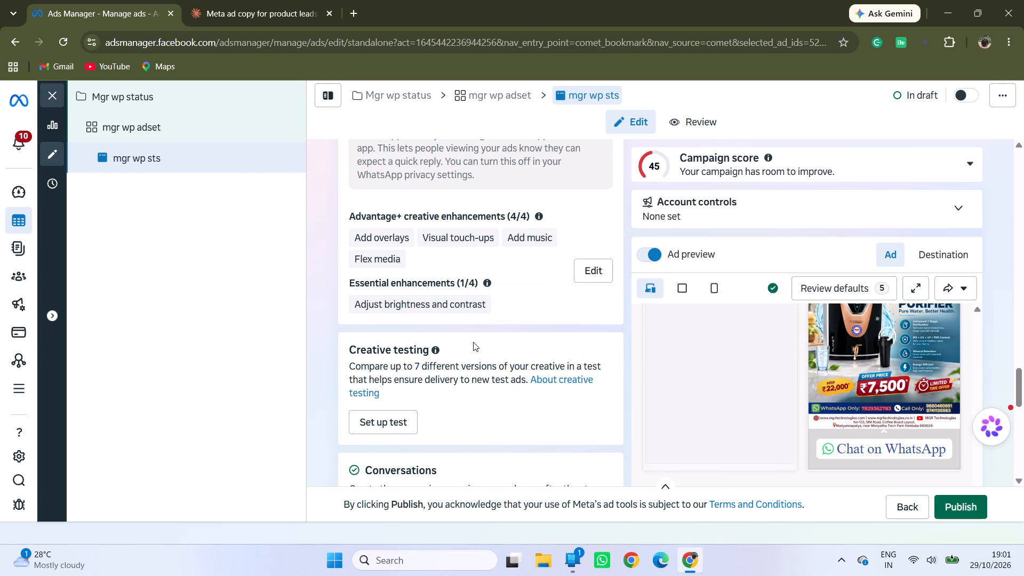
scroll(473, 342, "up", 1)
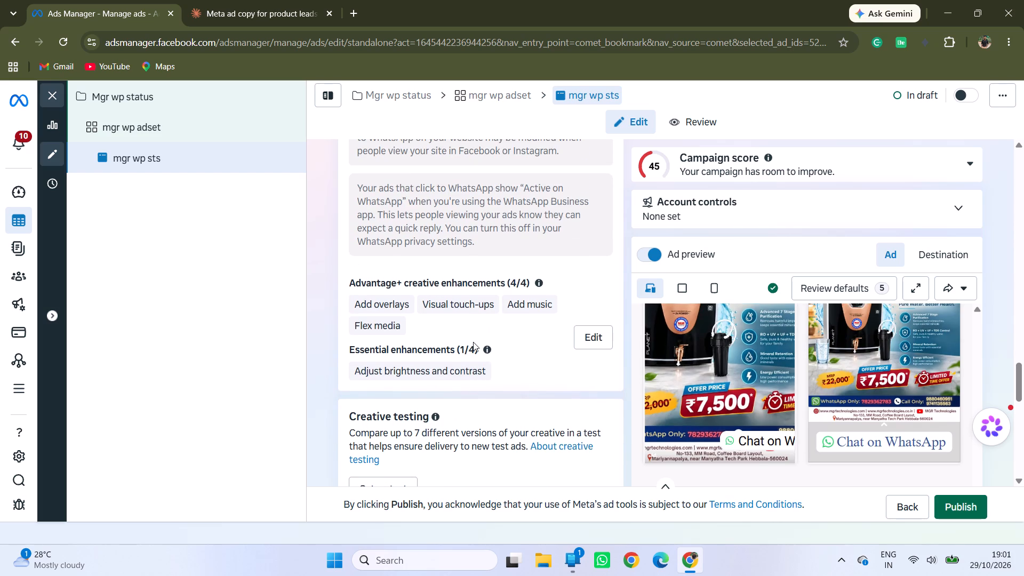
scroll(786, 366, "up", 1)
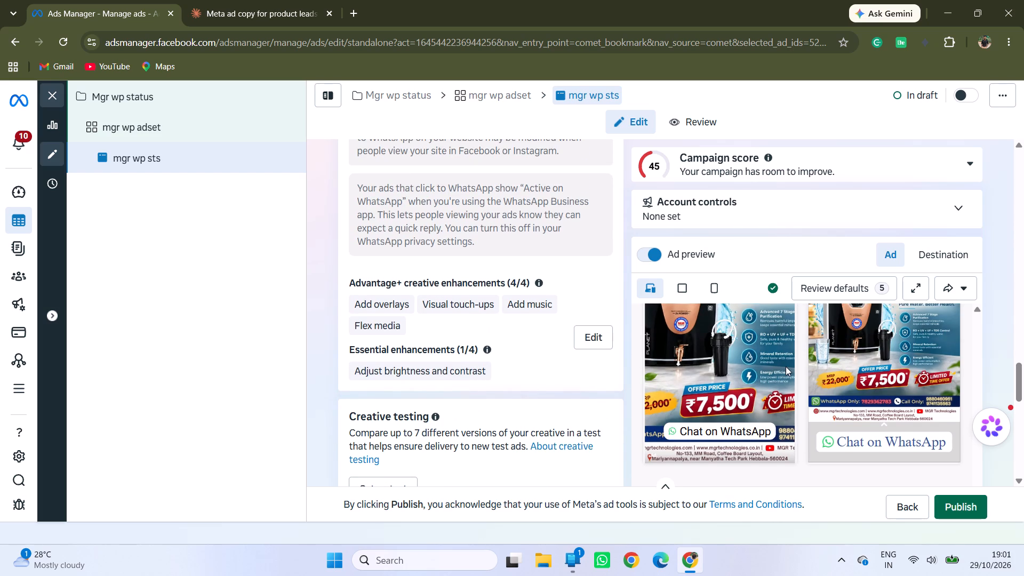
scroll(786, 366, "up", 5)
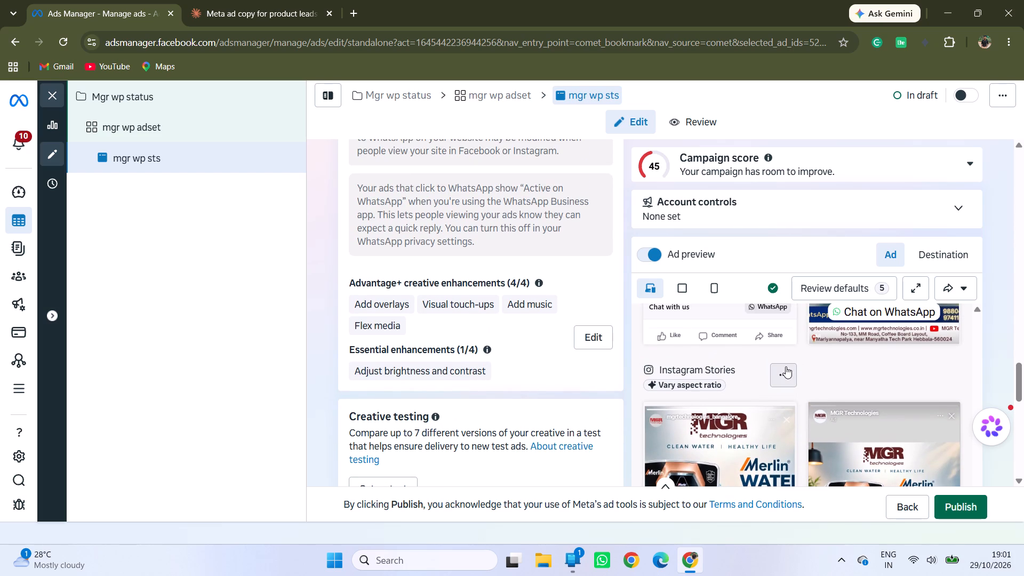
scroll(786, 366, "down", 7)
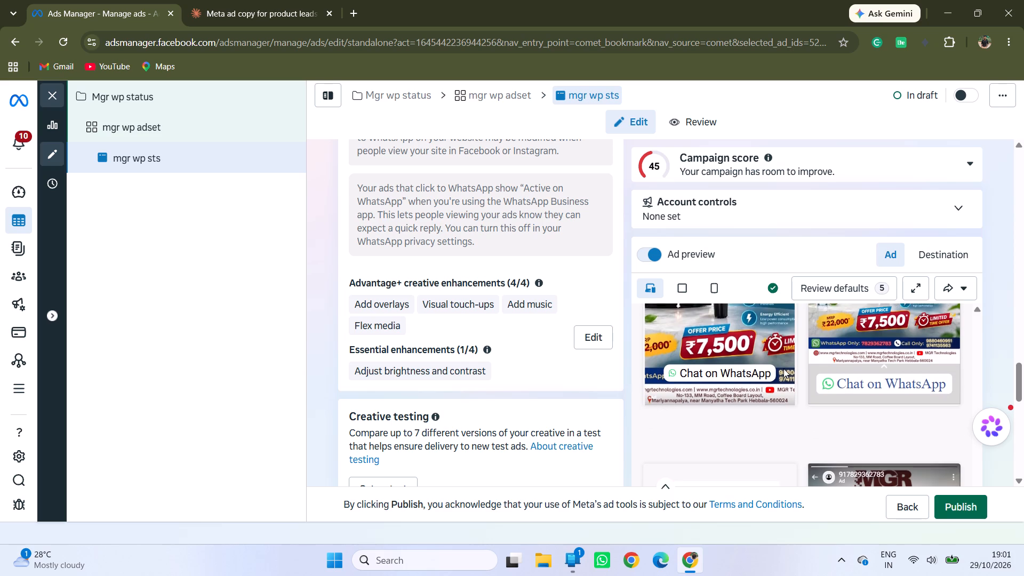
scroll(783, 369, "down", 4)
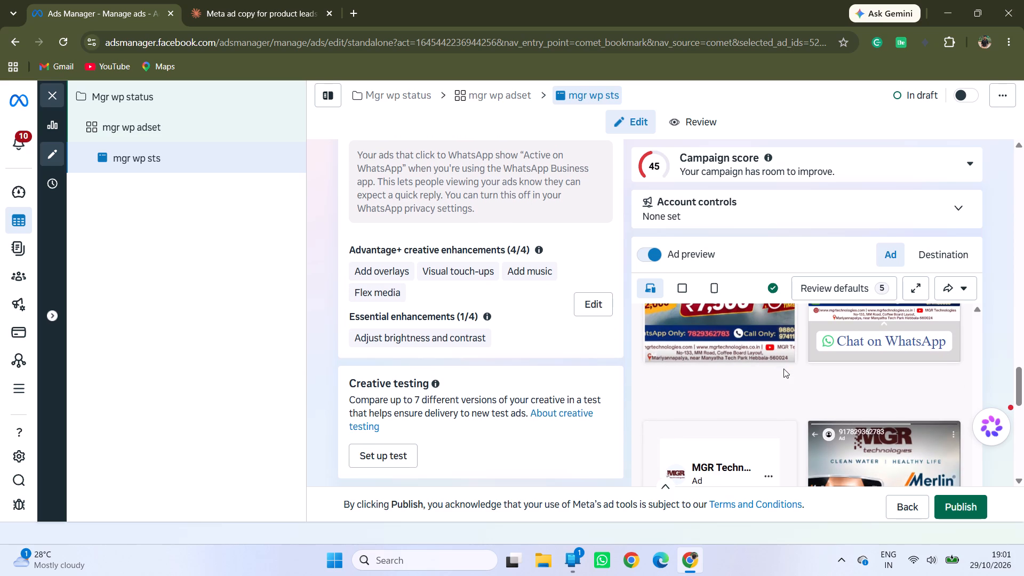
Review the Conversations template with its welcome message and the Tracking settings alongside the Facebook Marketplace and WhatsApp Status previews.
scroll(741, 456, "down", 2)
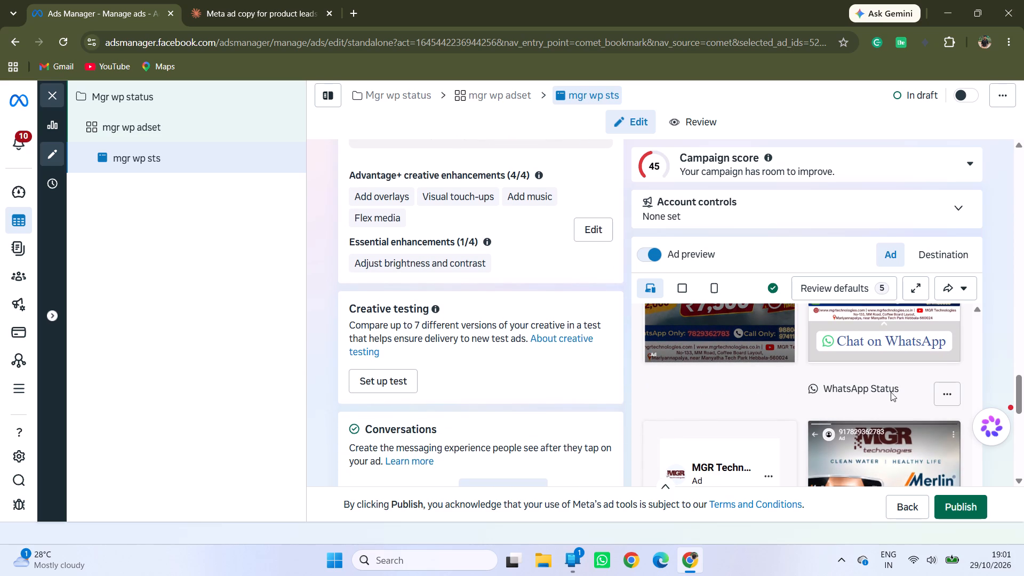
scroll(724, 435, "down", 3)
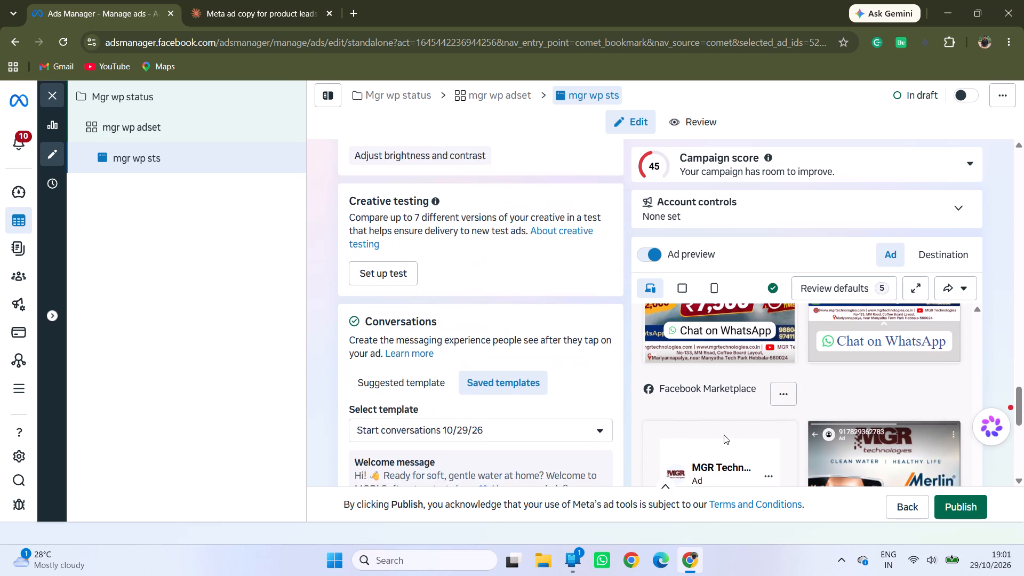
scroll(724, 435, "down", 4)
scroll(846, 436, "down", 10)
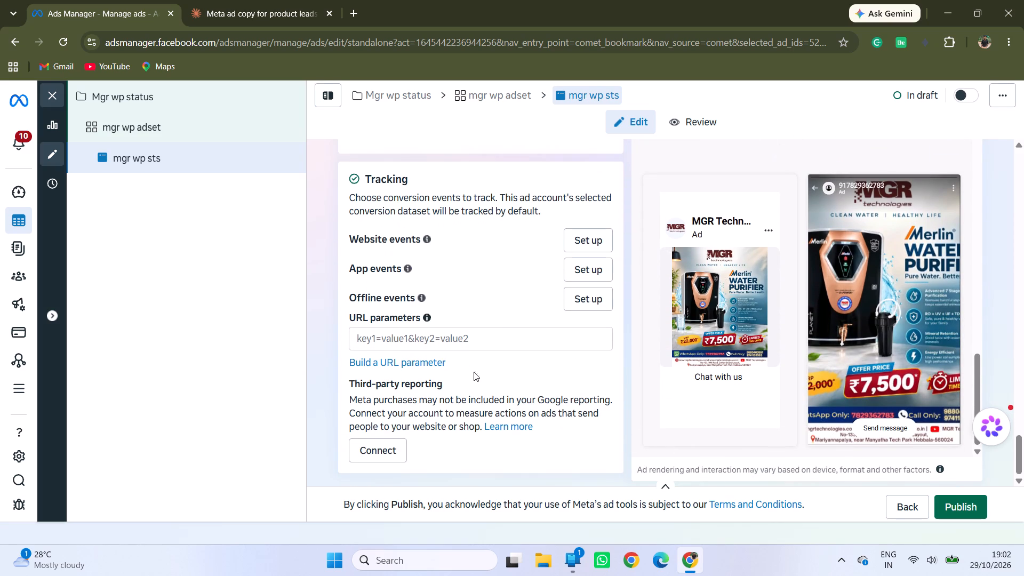
scroll(440, 358, "up", 11)
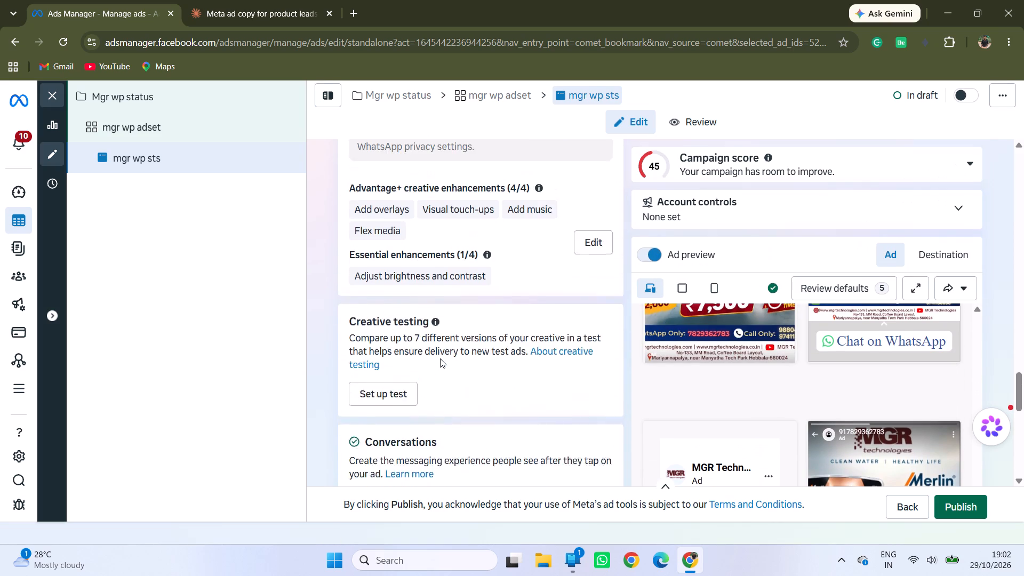
scroll(440, 358, "up", 4)
scroll(440, 358, "down", 8)
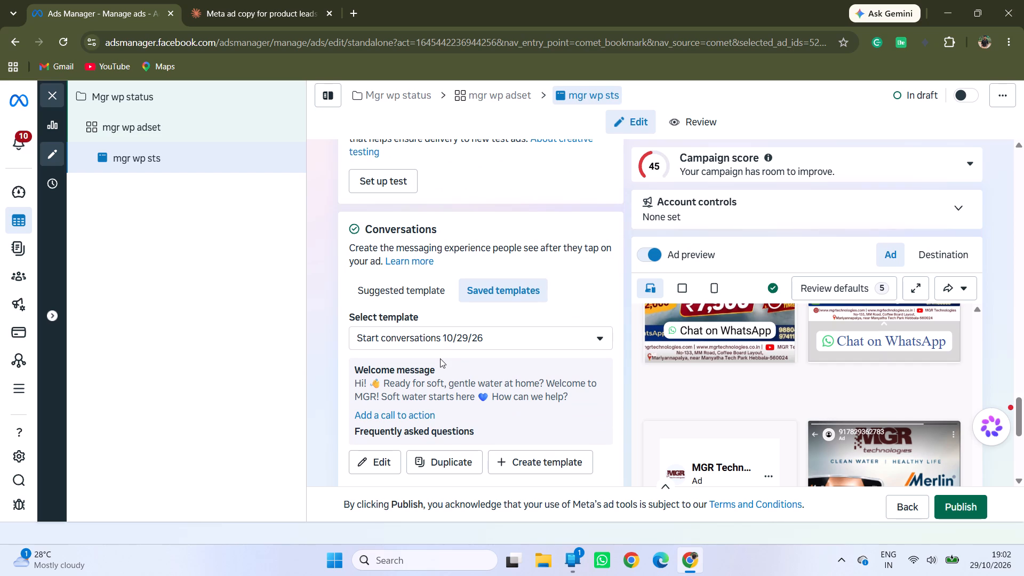
scroll(791, 422, "down", 2)
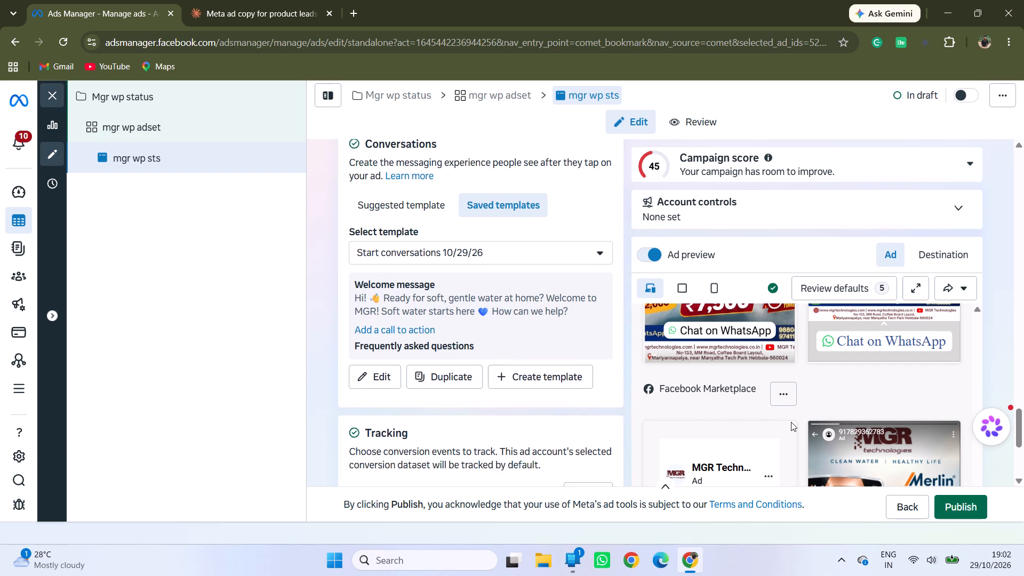
scroll(895, 439, "down", 3)
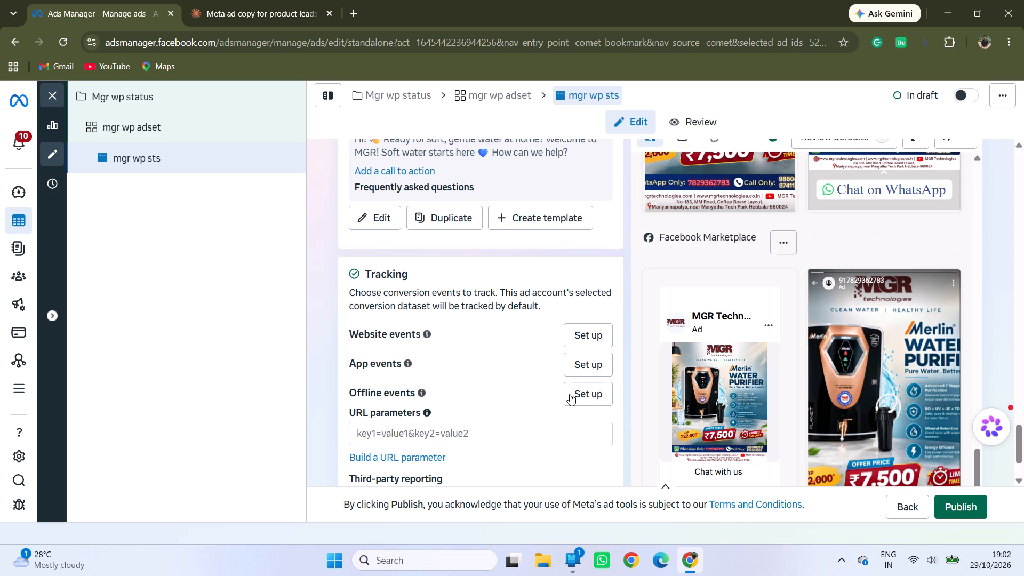
scroll(495, 358, "up", 1)
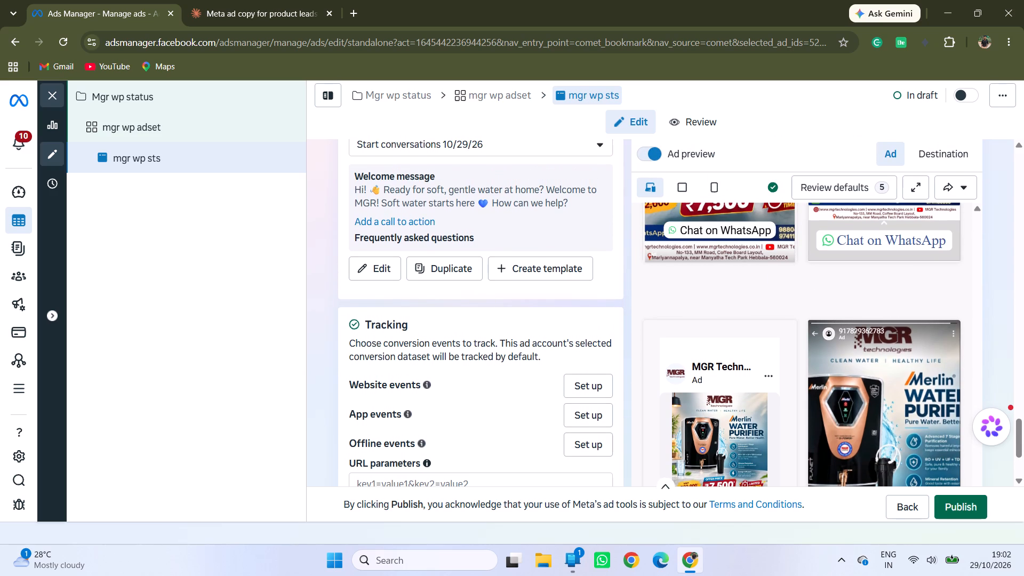
scroll(697, 379, "down", 4)
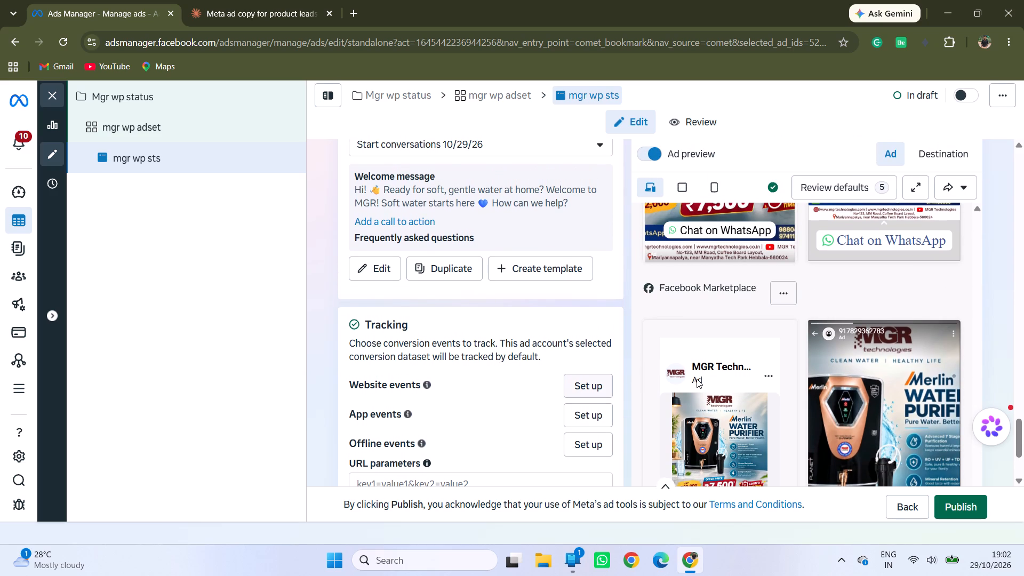
scroll(697, 379, "down", 6)
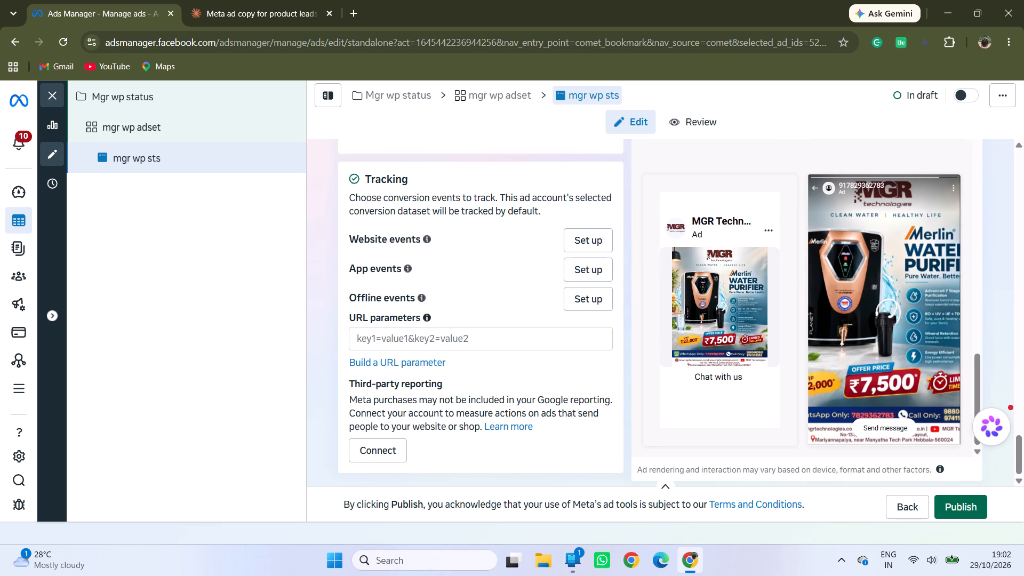
Recheck the ad's headline, description, call to action and creative enhancements, continuing down to the Tracking settings.
scroll(469, 282, "up", 15)
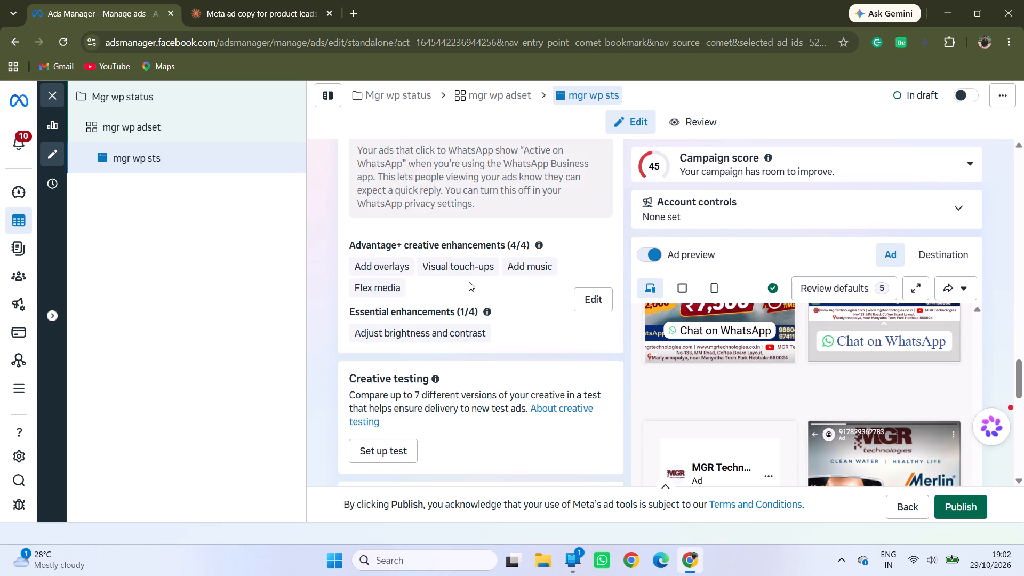
scroll(469, 282, "up", 9)
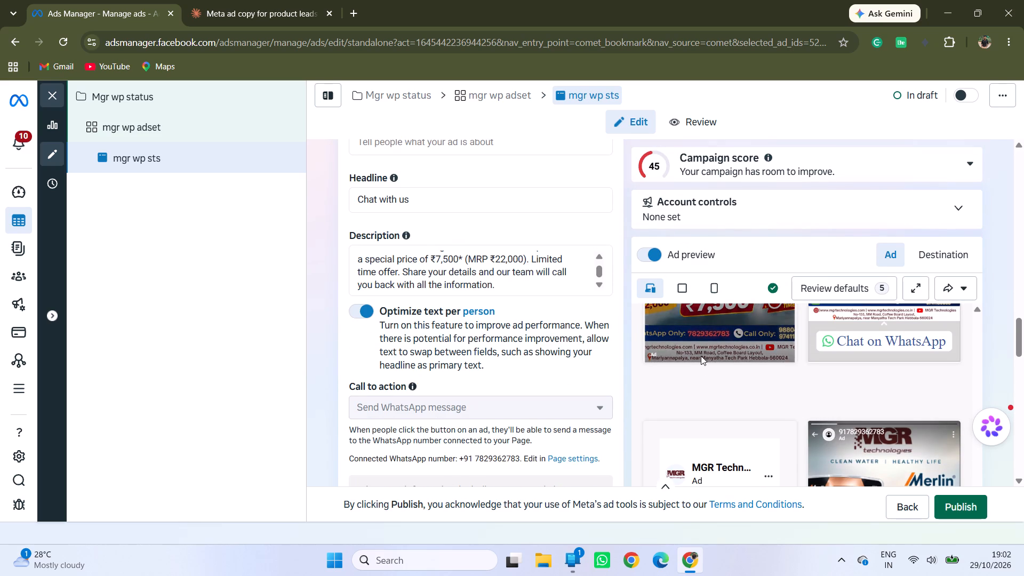
scroll(707, 402, "down", 6)
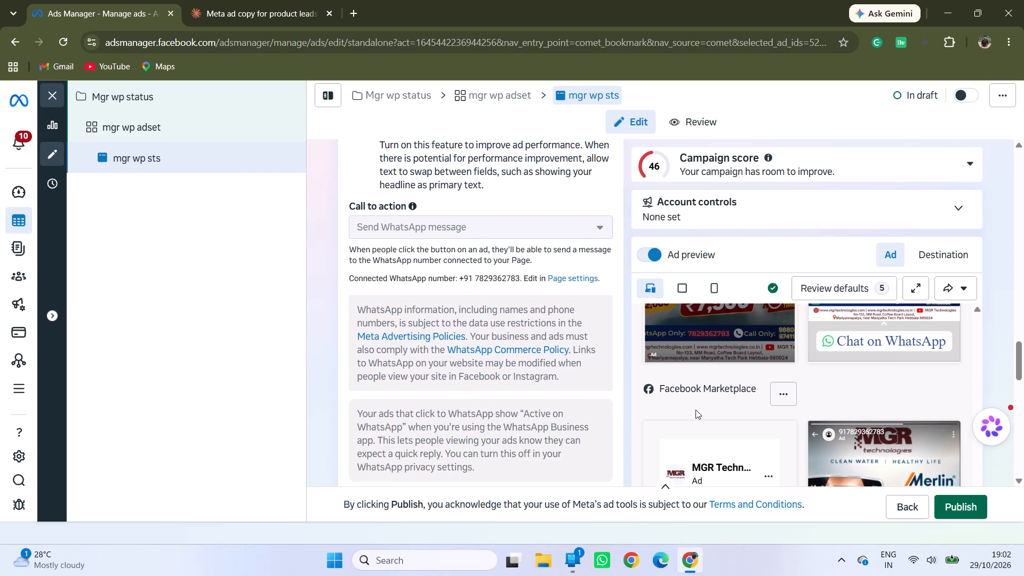
scroll(695, 410, "down", 1)
left_click_drag(1023, 366, 1023, 386)
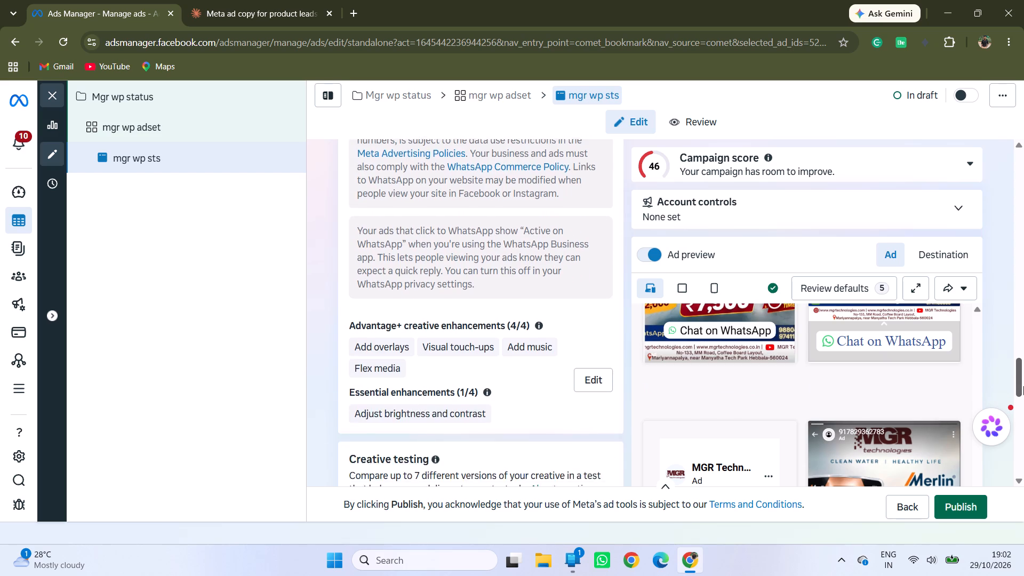
left_click_drag(1023, 386, 1023, 453)
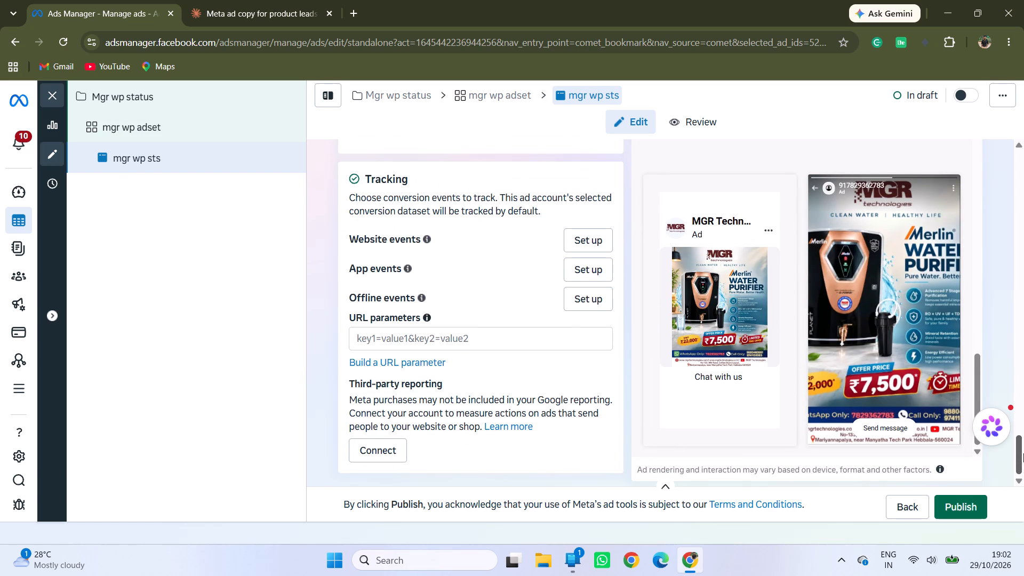
left_click_drag(1023, 453, 1023, 450)
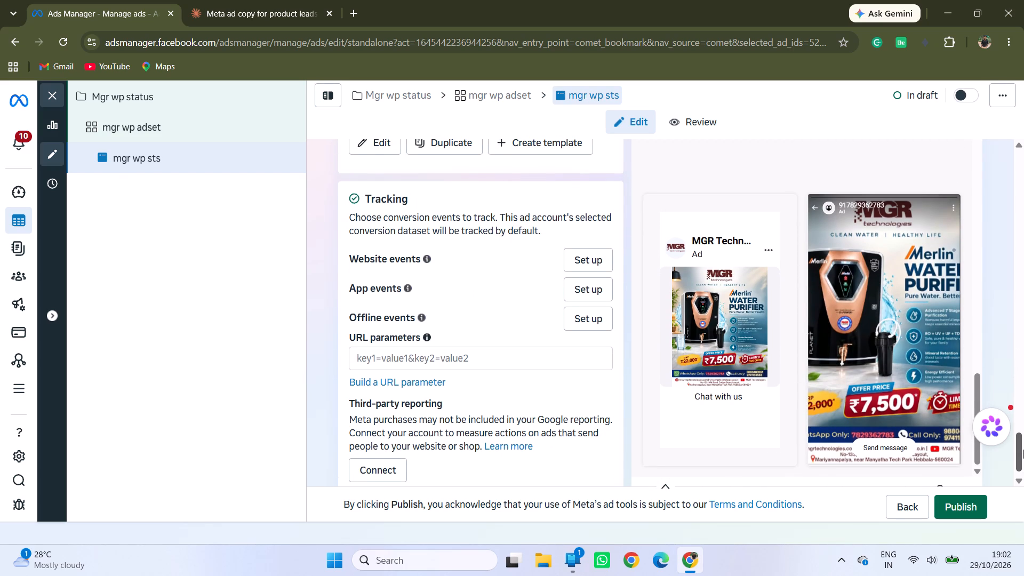
left_click_drag(1023, 450, 1023, 451)
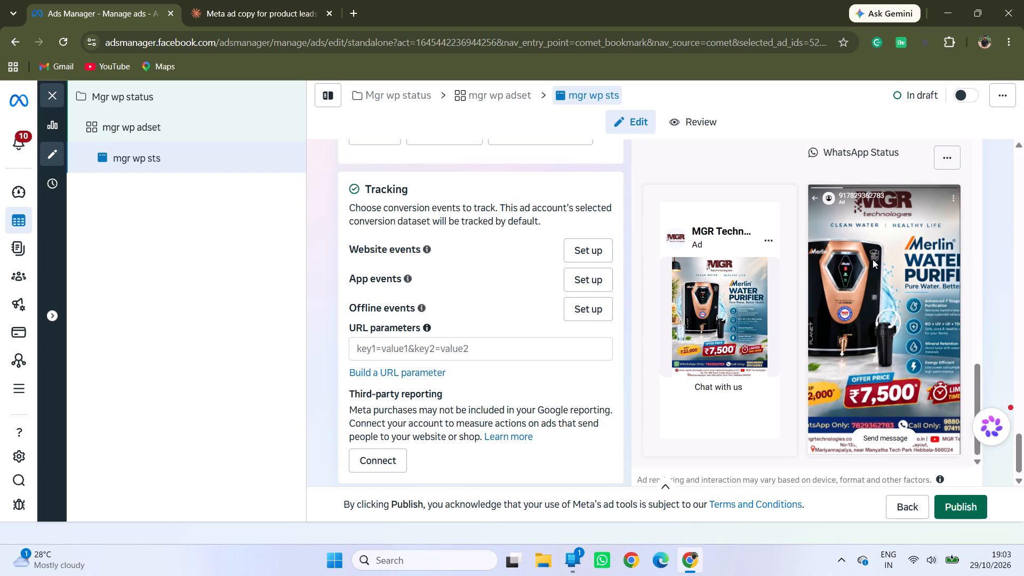
Examine the ad preview from WhatsApp Status back to the Facebook Stories and Instagram Stories variations.
scroll(873, 259, "up", 4)
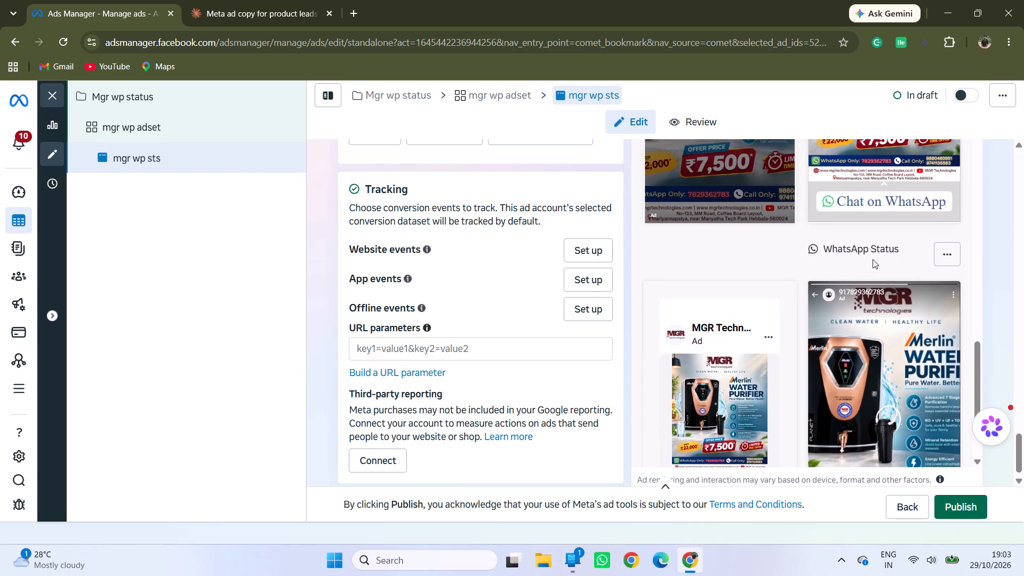
scroll(873, 259, "up", 2)
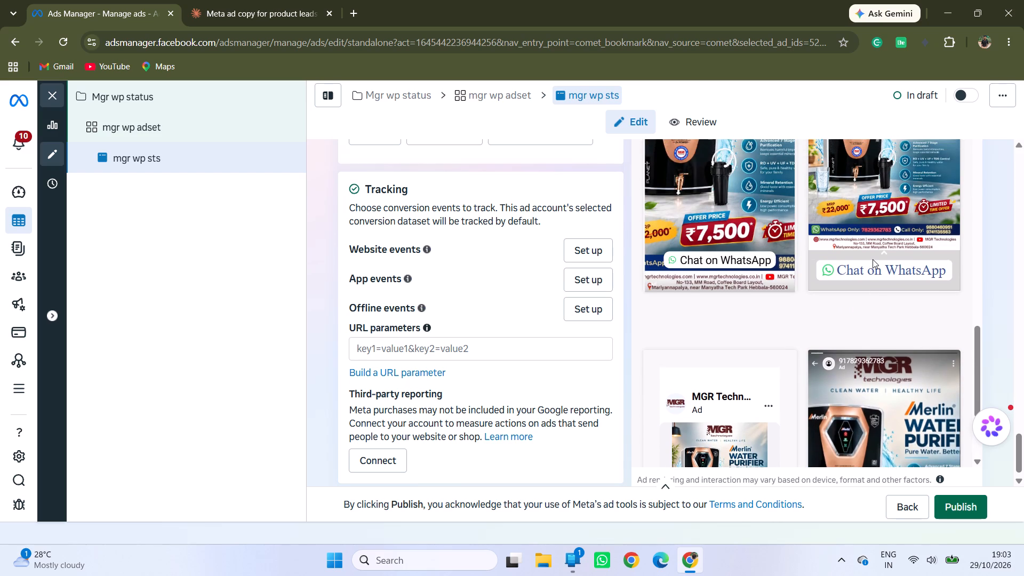
scroll(873, 259, "up", 2)
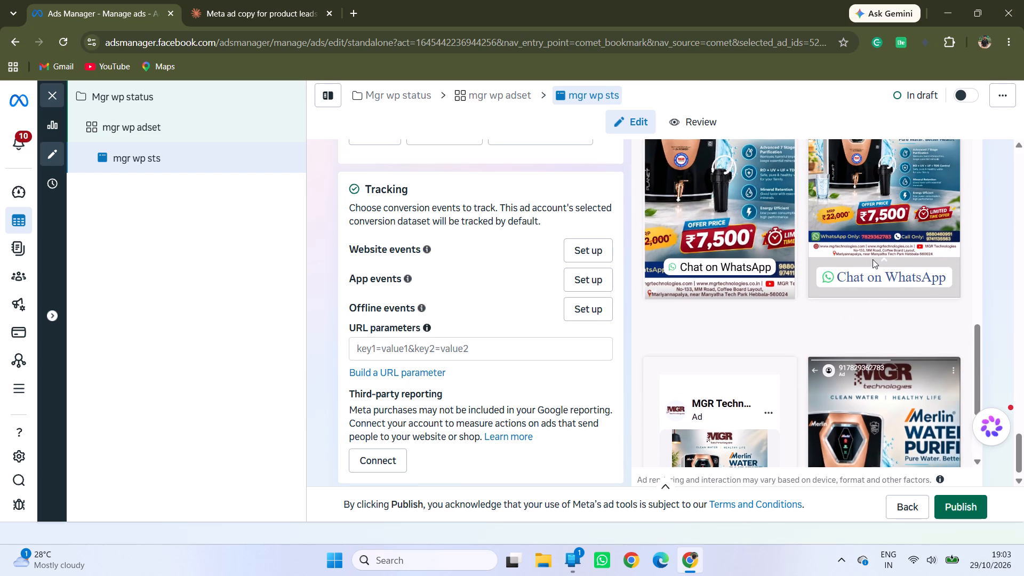
scroll(873, 259, "up", 5)
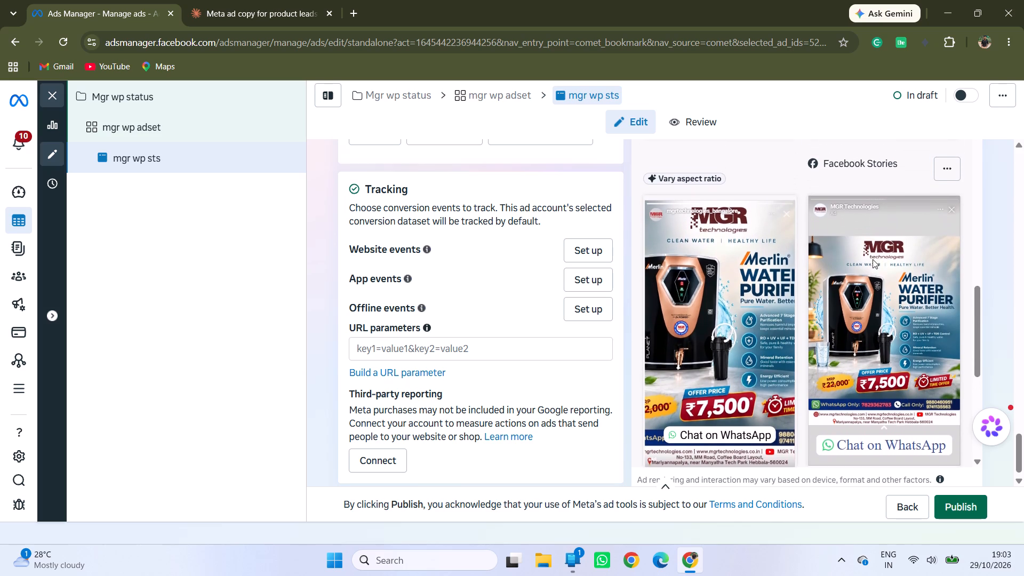
scroll(873, 259, "up", 2)
scroll(873, 259, "down", 1)
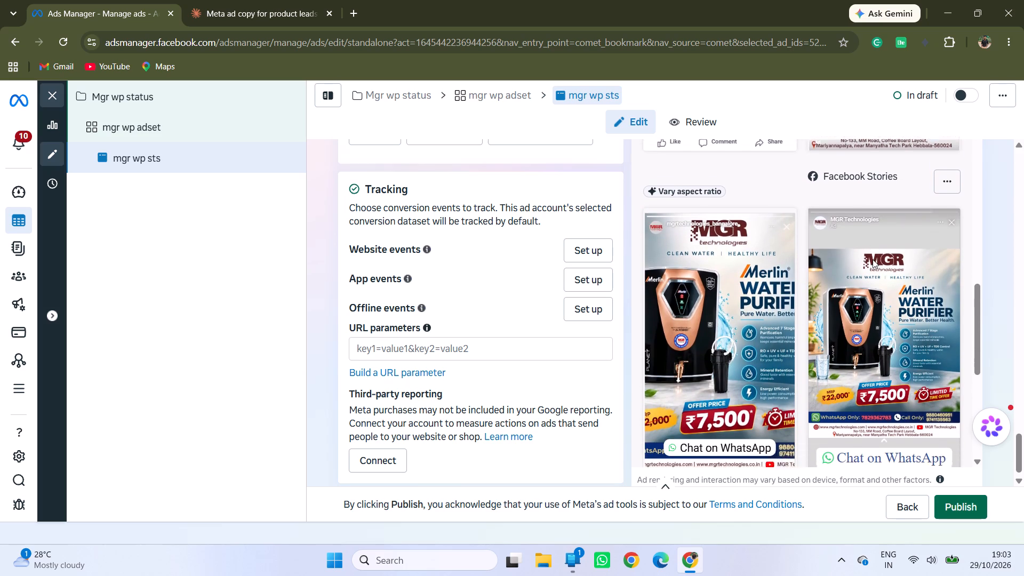
scroll(873, 259, "down", 1)
scroll(873, 259, "up", 2)
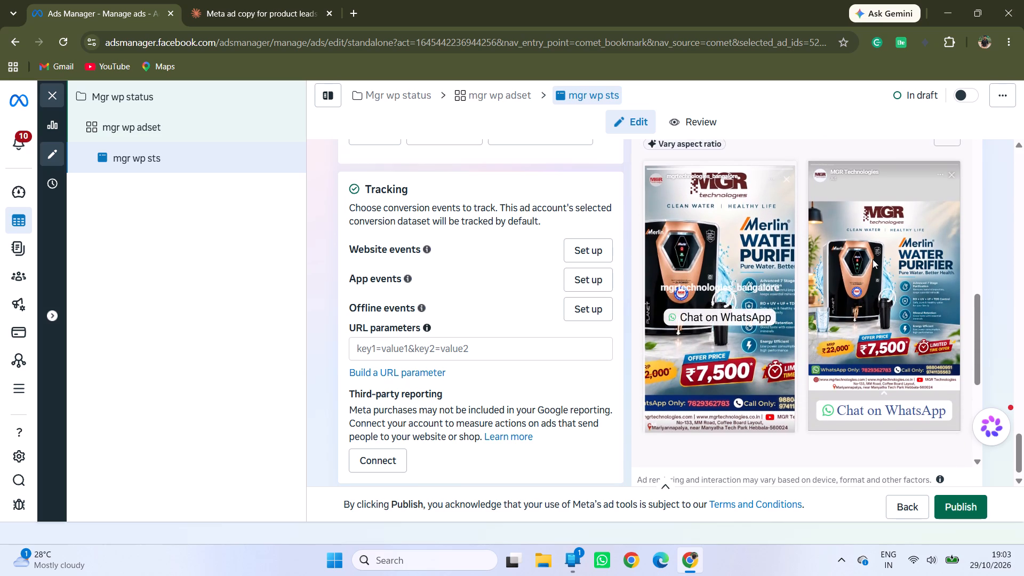
Examine the feed placement previews and the Add overlays details for the Embedded overlay variation.
scroll(873, 259, "up", 3)
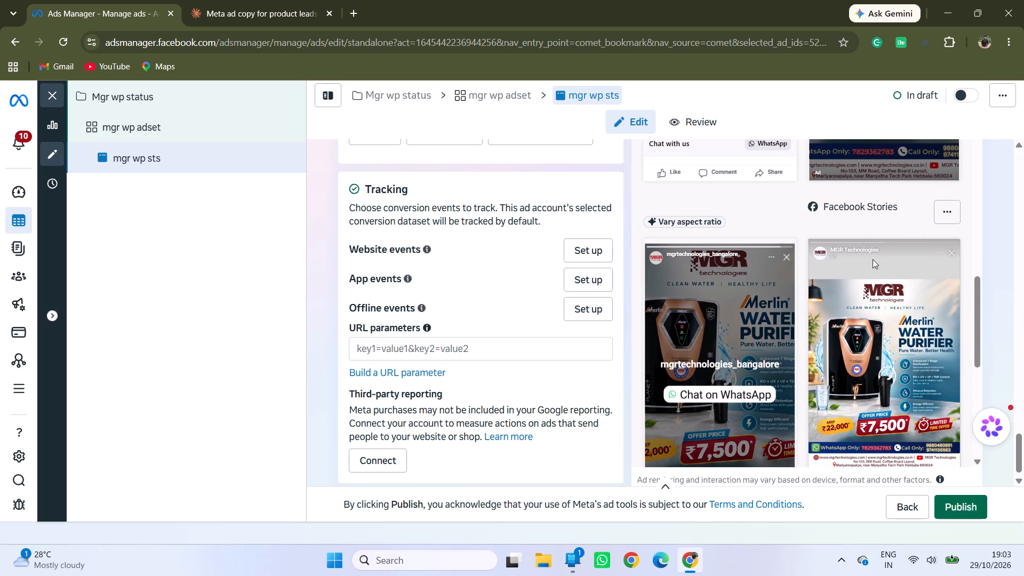
scroll(873, 259, "down", 1)
scroll(873, 259, "up", 4)
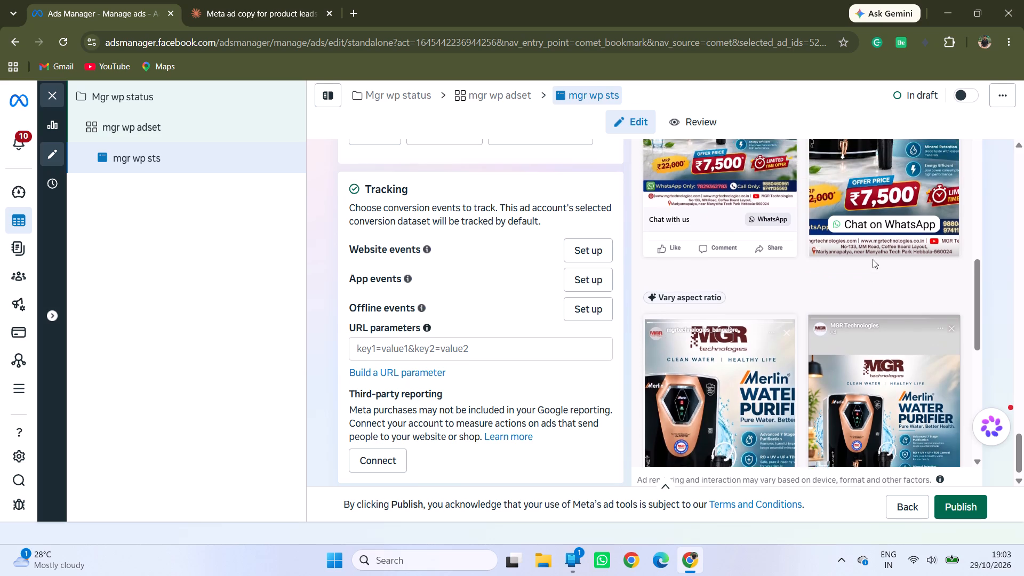
scroll(873, 259, "up", 10)
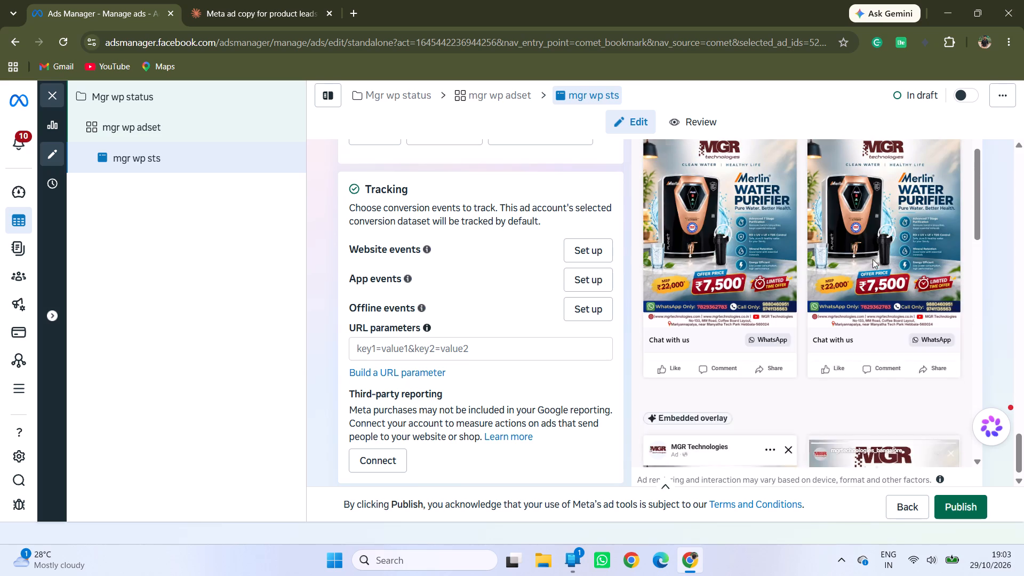
scroll(873, 259, "up", 10)
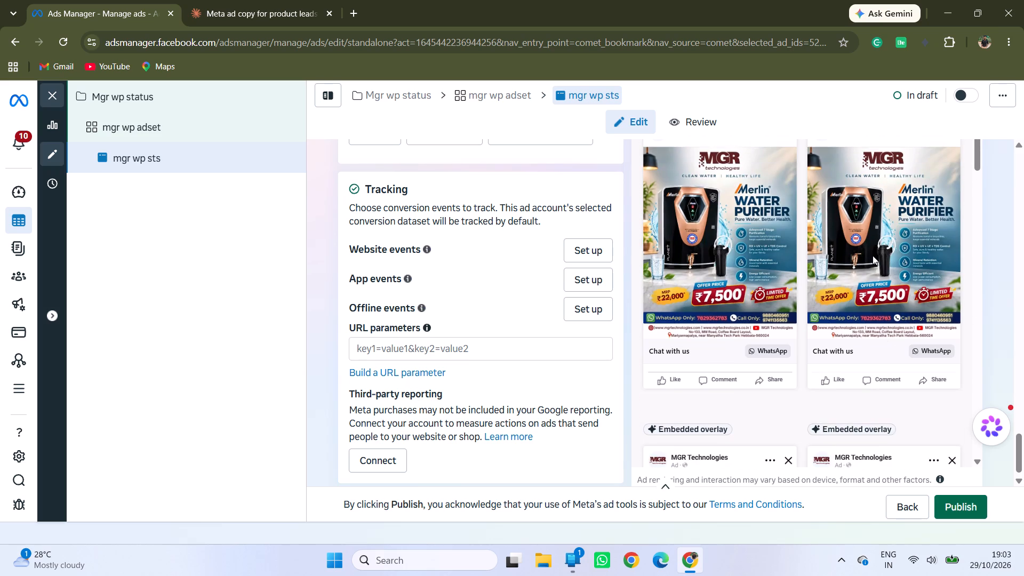
scroll(873, 255, "up", 5)
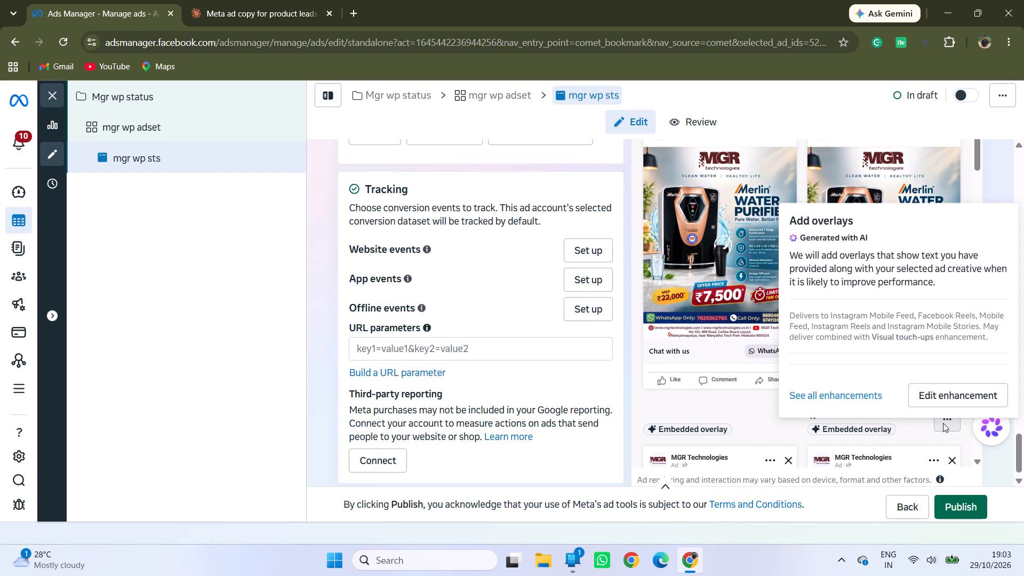
left_click(943, 423)
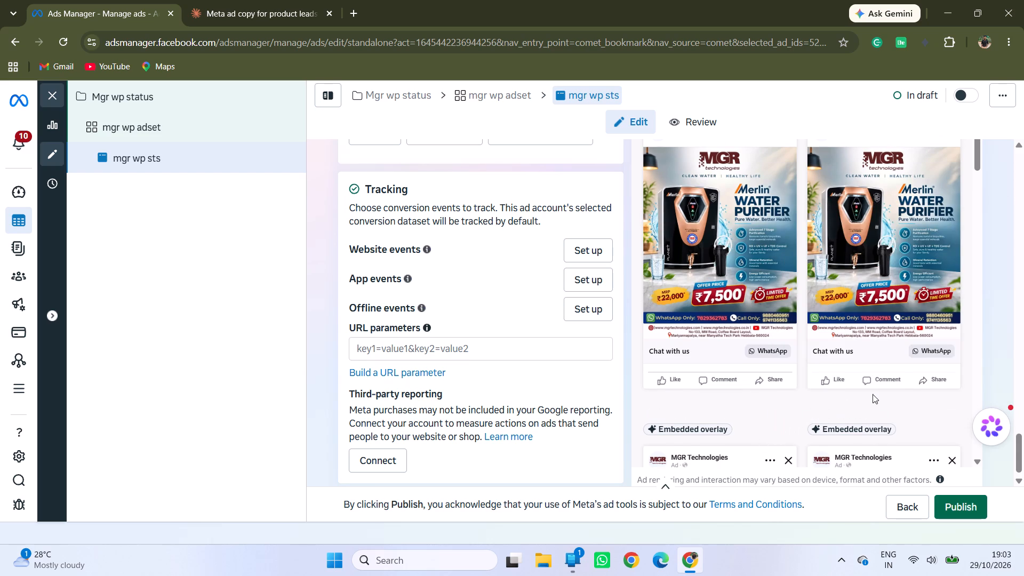
scroll(873, 394, "down", 19)
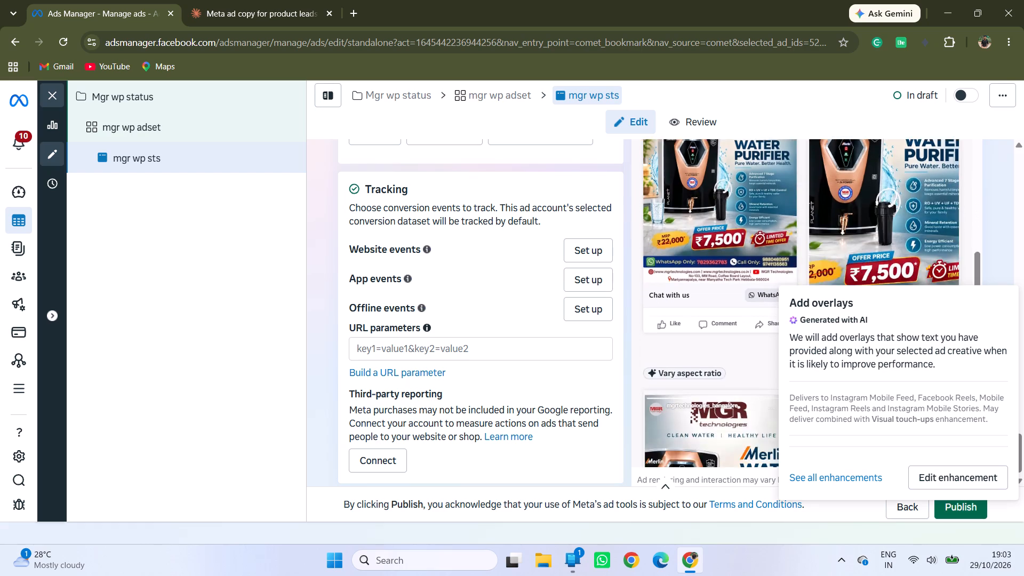
scroll(873, 394, "down", 5)
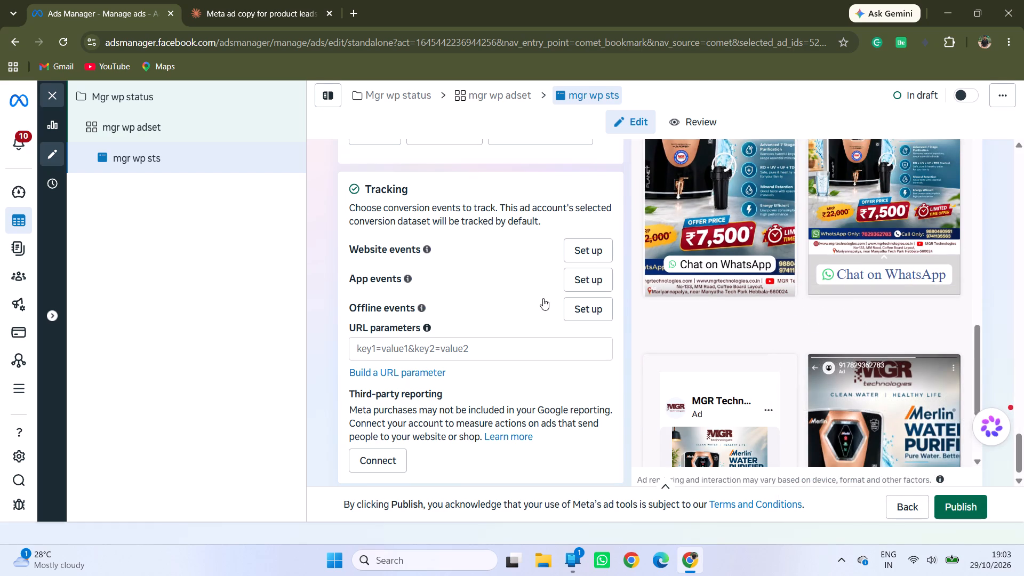
Review the ad setup from the conversation template back to the AI-generated image suggestions, alongside the WhatsApp placement previews.
scroll(439, 303, "up", 8)
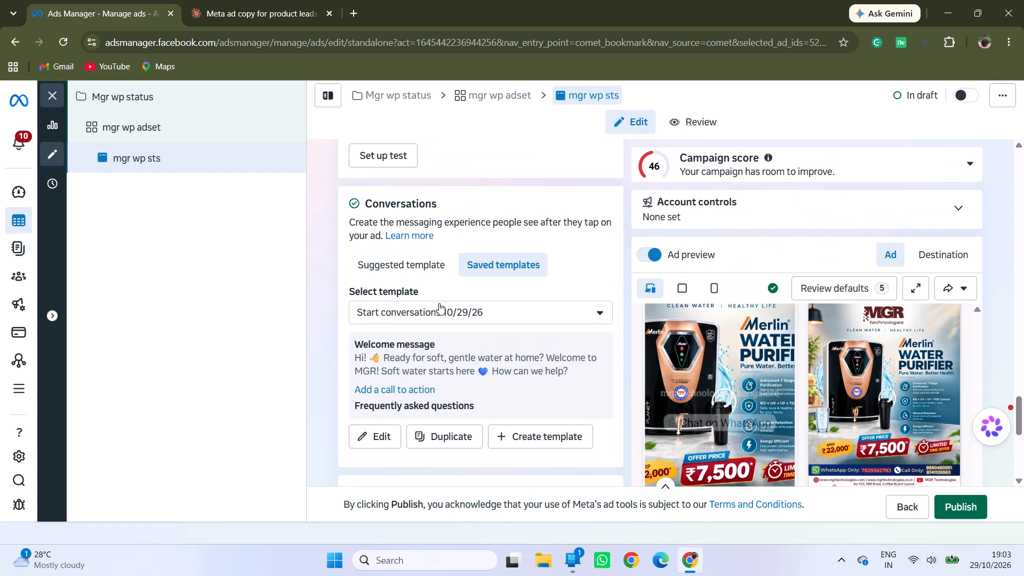
scroll(439, 303, "up", 10)
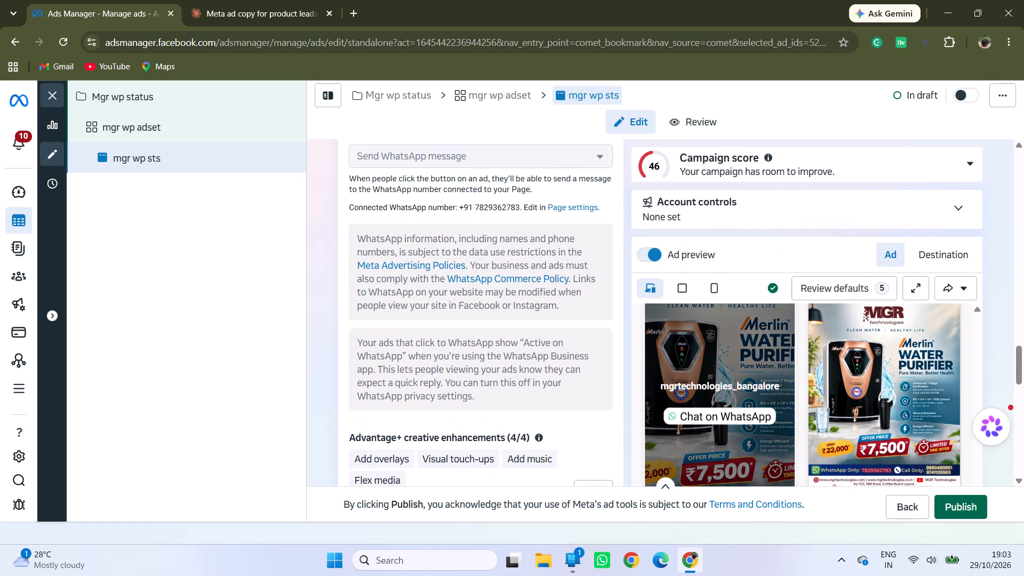
scroll(439, 303, "up", 8)
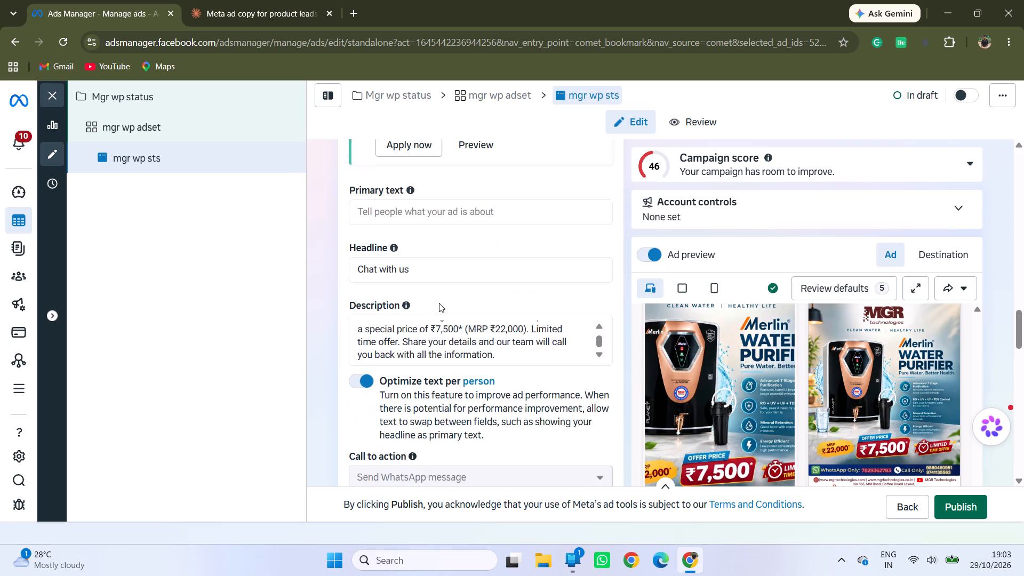
scroll(439, 303, "up", 4)
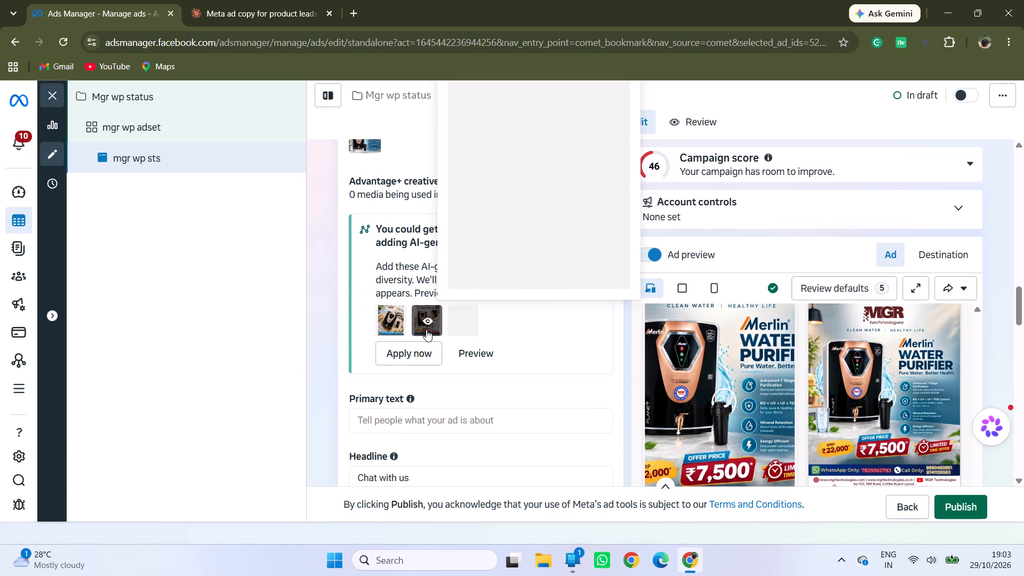
scroll(463, 322, "up", 4)
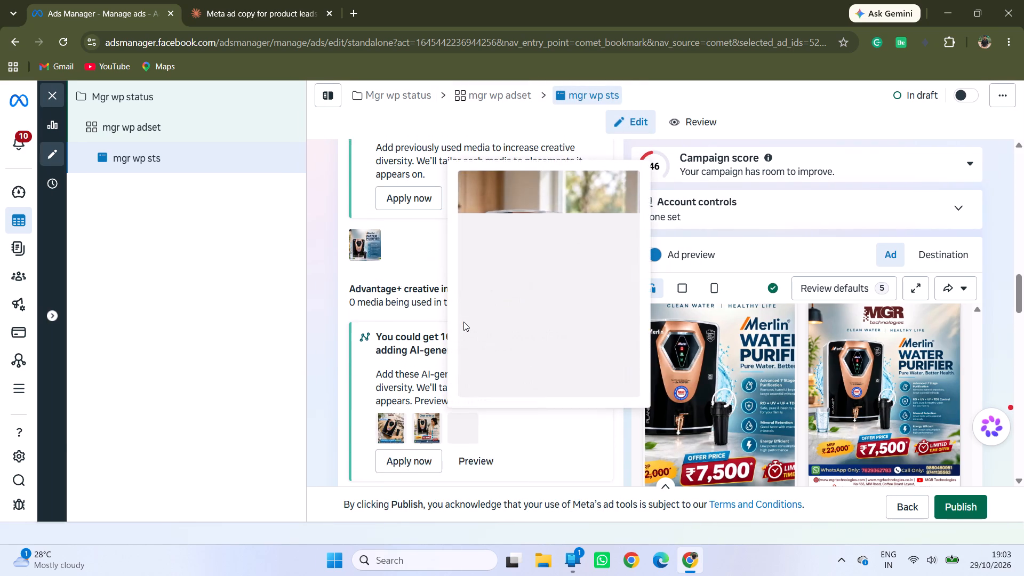
scroll(463, 322, "up", 1)
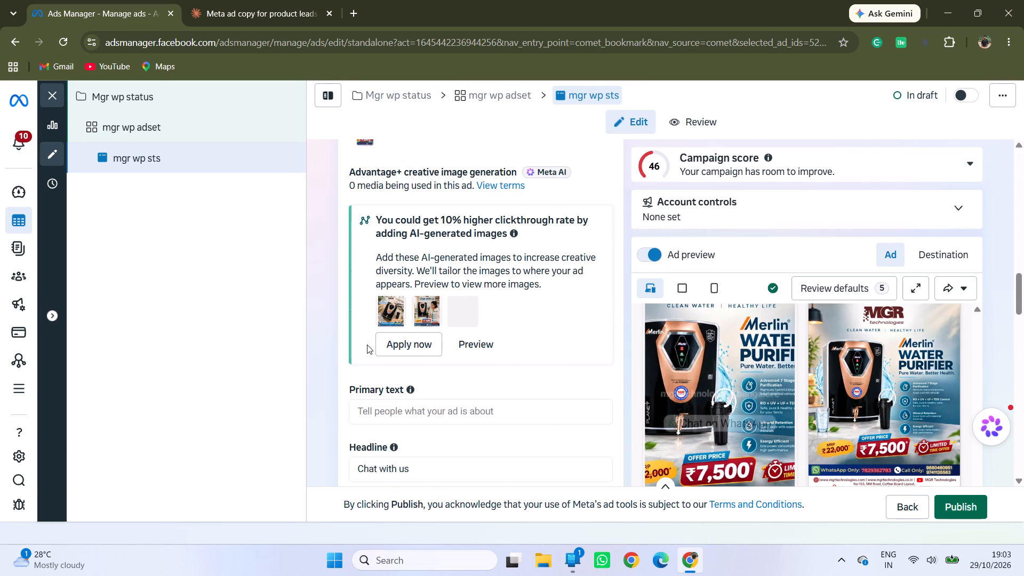
scroll(809, 374, "down", 4)
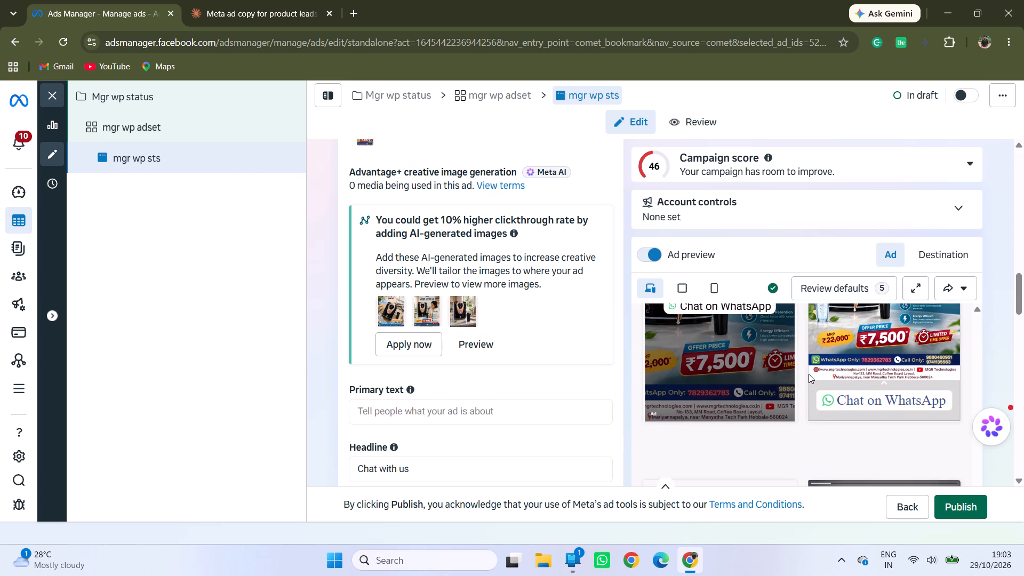
scroll(809, 374, "down", 13)
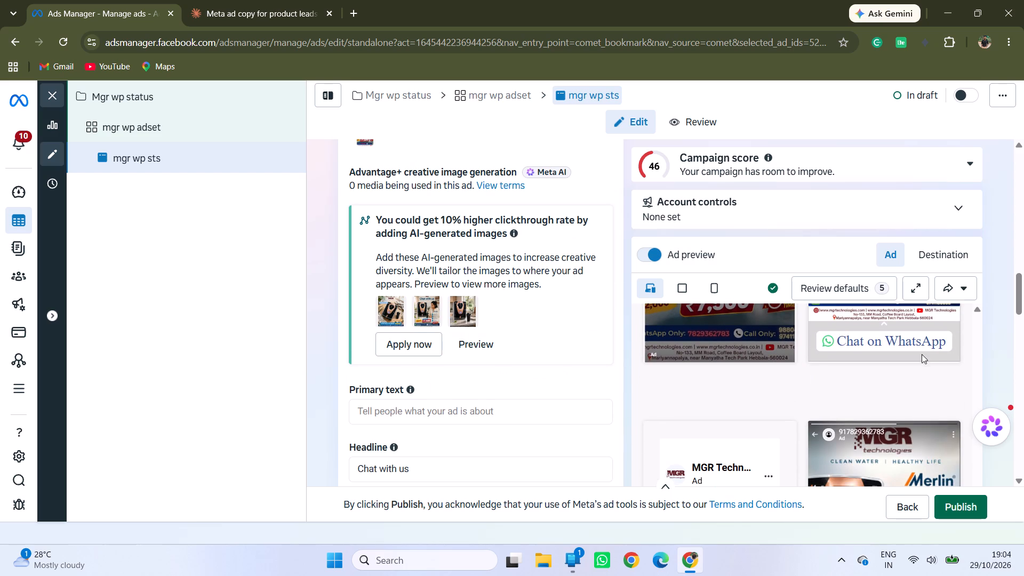
Review the ad setup from the primary text, headline and description through the conversation template to the Tracking settings.
scroll(885, 390, "down", 3)
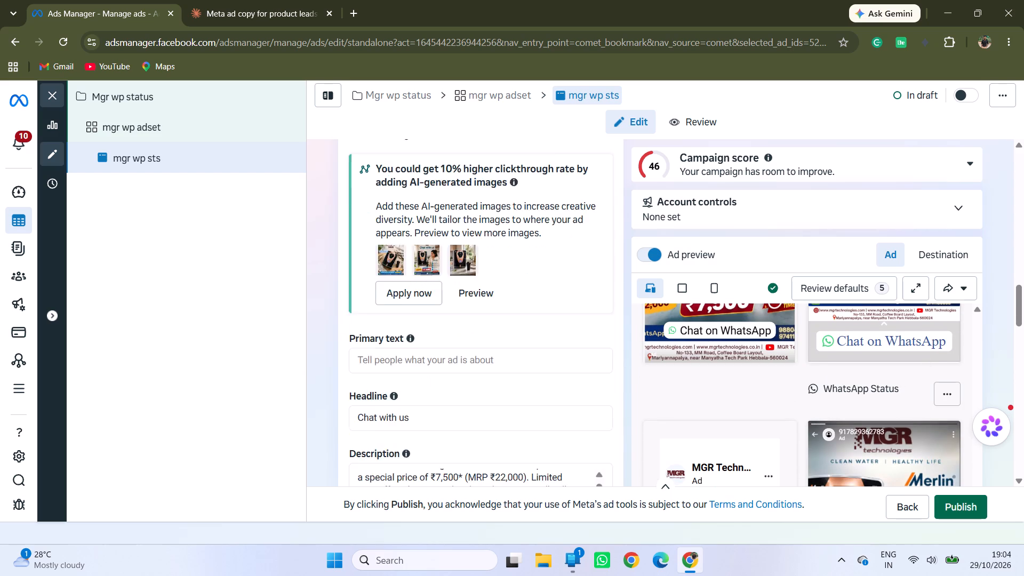
scroll(917, 390, "down", 8)
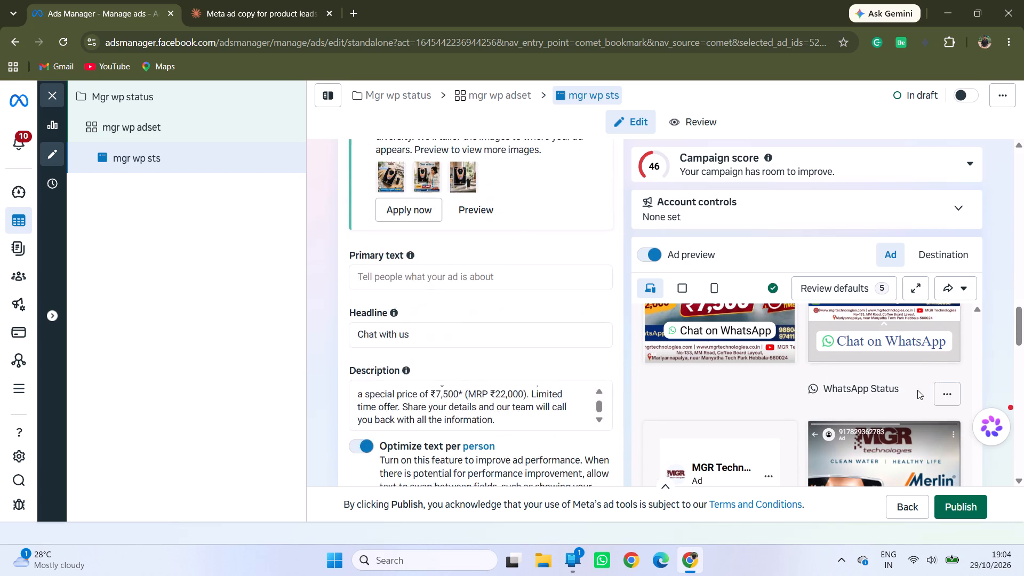
scroll(917, 390, "down", 20)
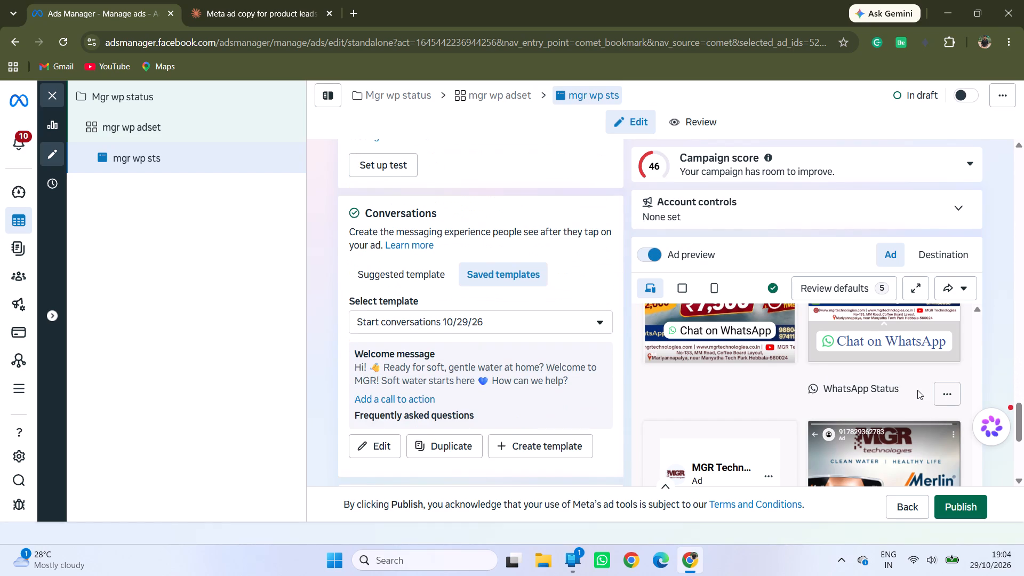
scroll(917, 390, "down", 20)
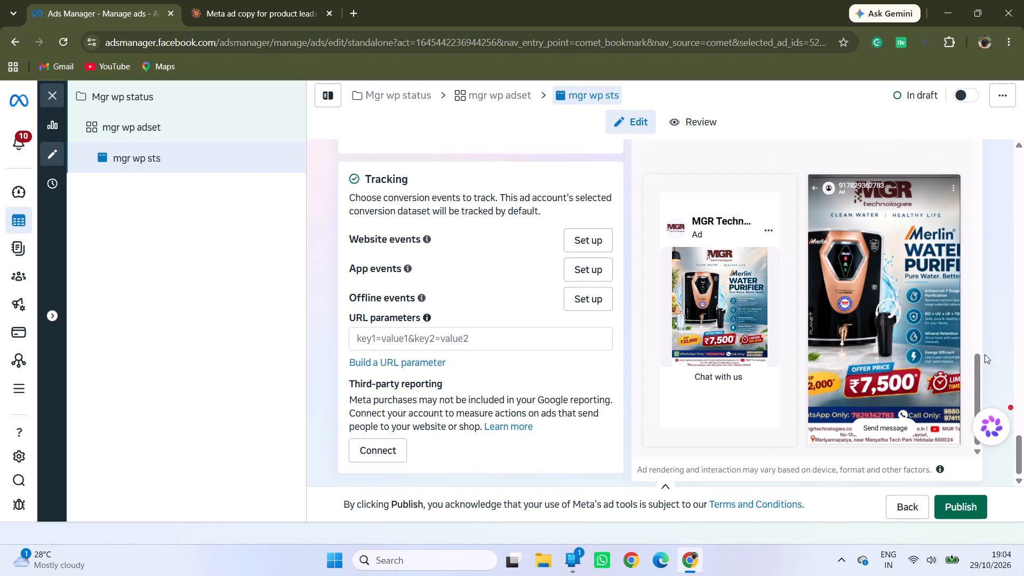
scroll(997, 303, "up", 2)
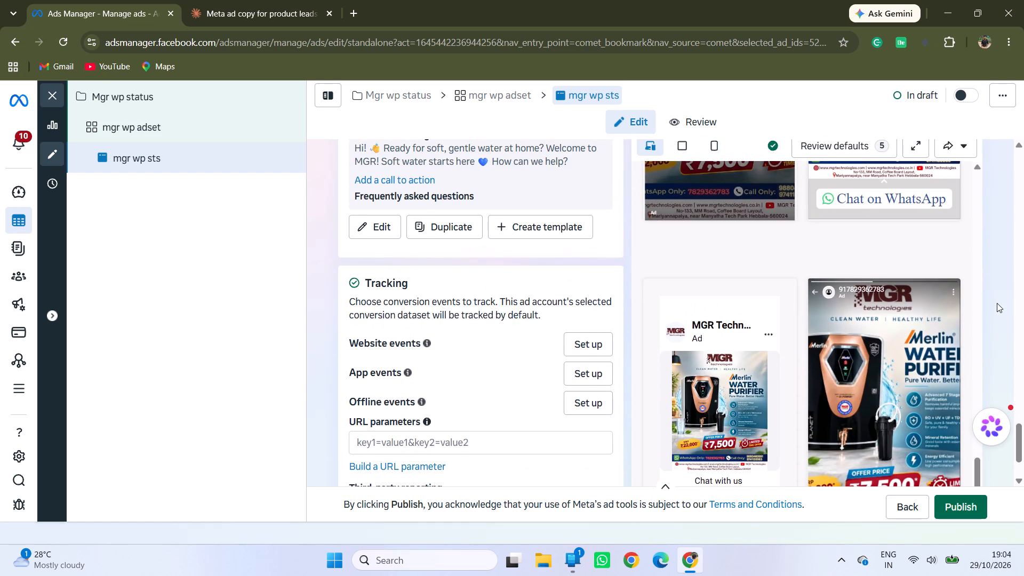
scroll(997, 303, "up", 1)
Check the available options for the WhatsApp Status and Facebook Marketplace placement previews.
left_click_drag(997, 303, 981, 345)
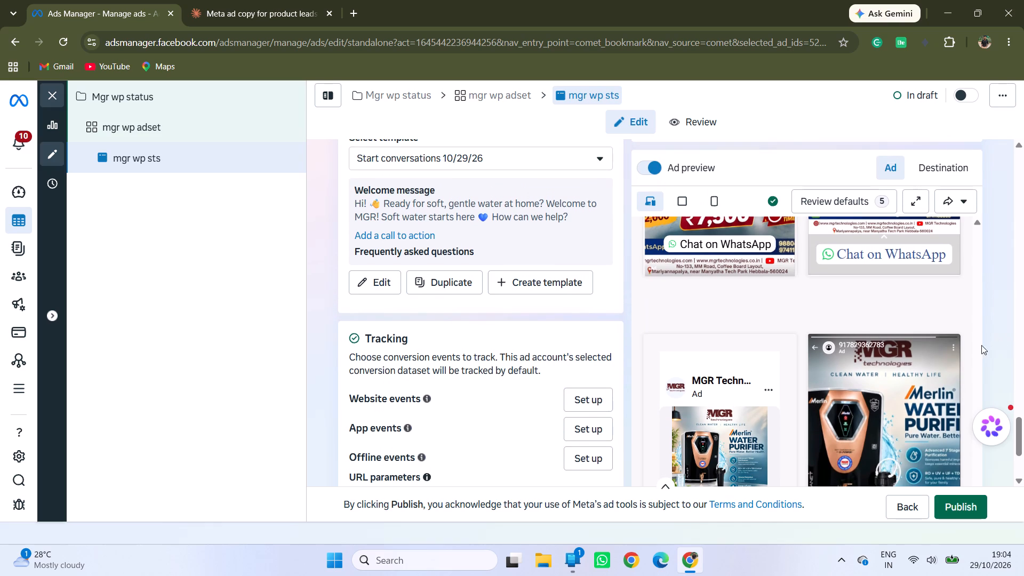
left_click_drag(981, 345, 939, 307)
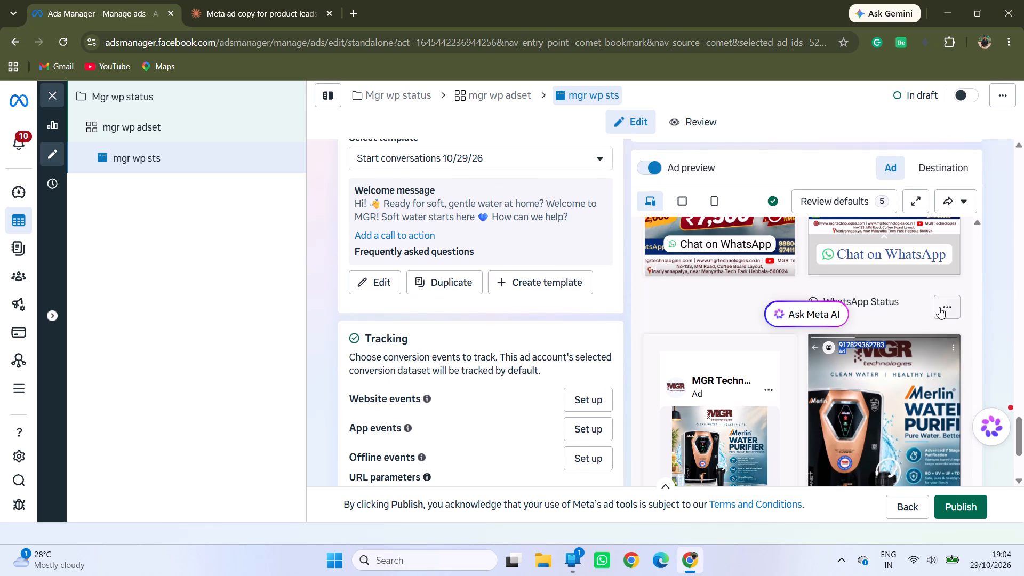
left_click_drag(939, 307, 944, 304)
left_click(944, 304)
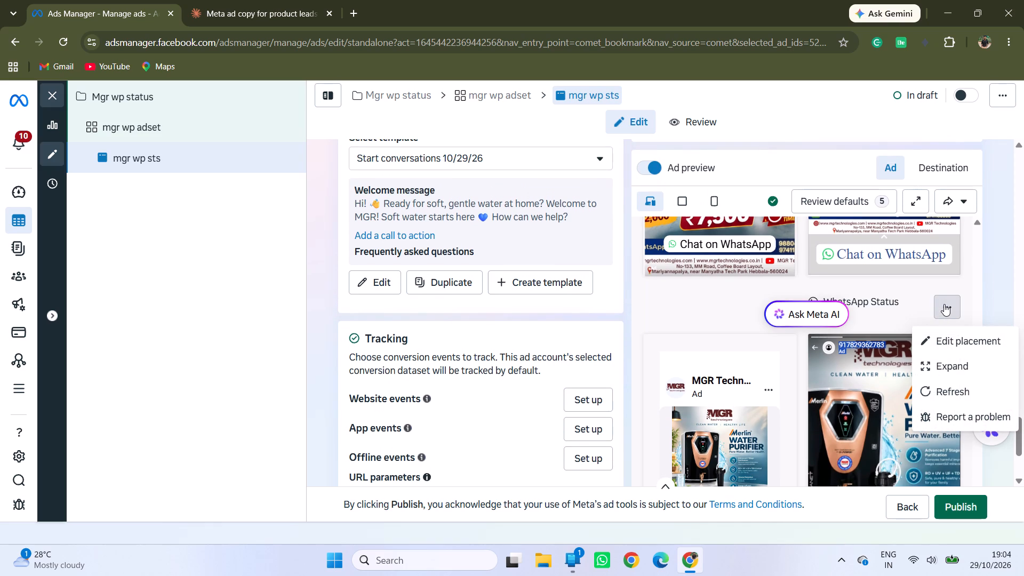
left_click(993, 303)
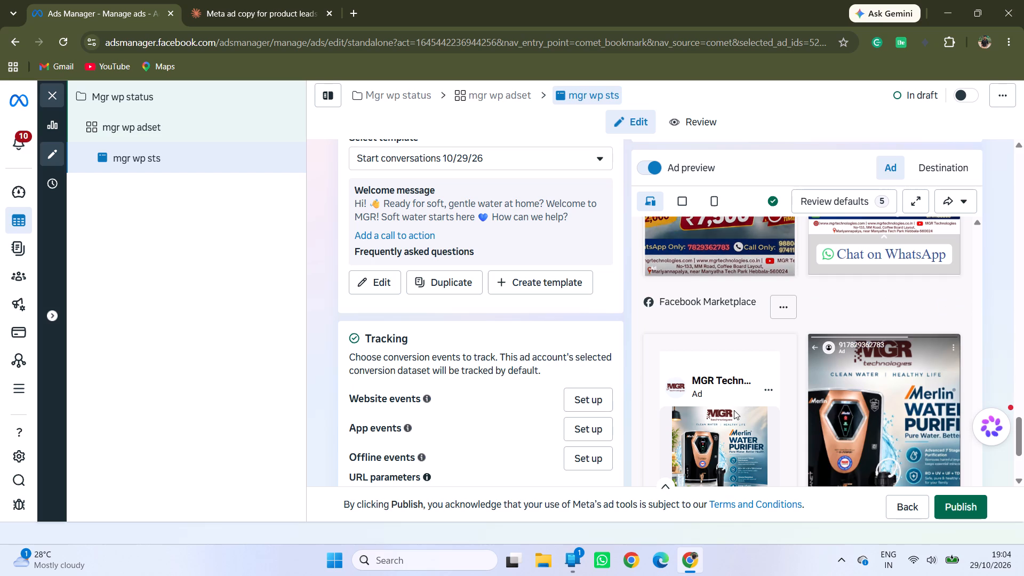
left_click(786, 311)
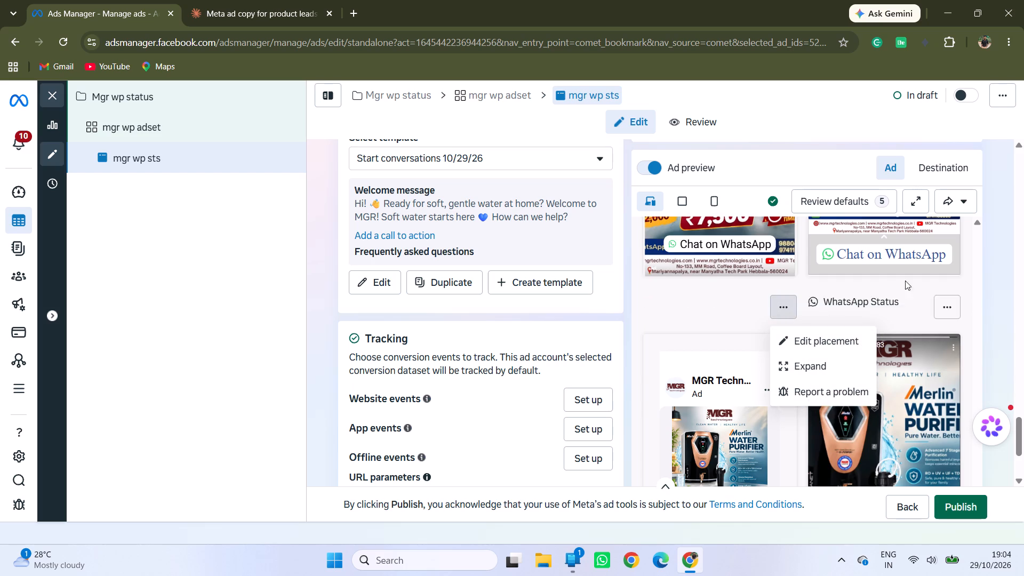
Expand the ad preview into the Advanced preview and examine the Facebook Feed variations.
scroll(1002, 290, "up", 3)
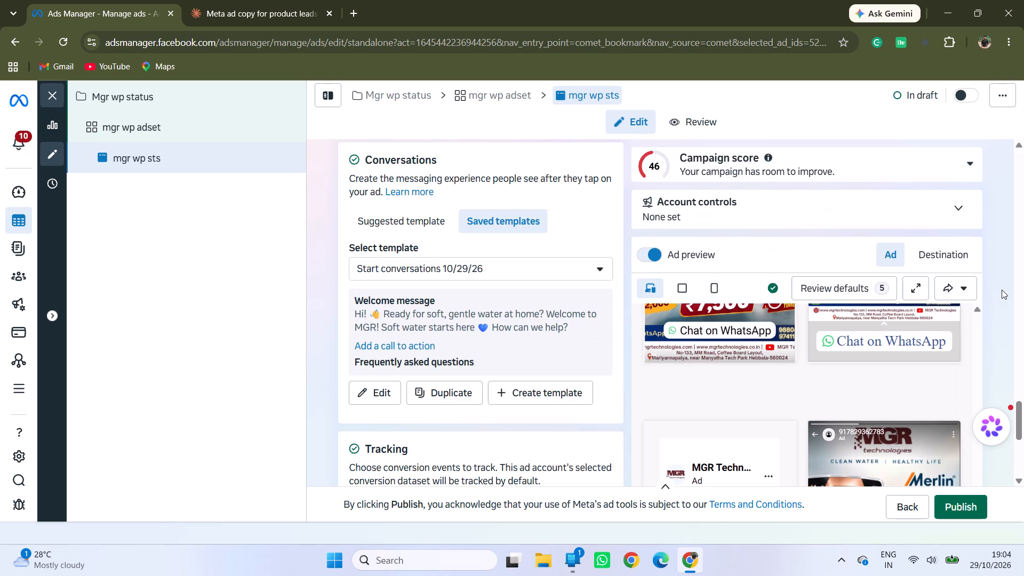
scroll(1002, 290, "up", 1)
scroll(879, 397, "up", 5)
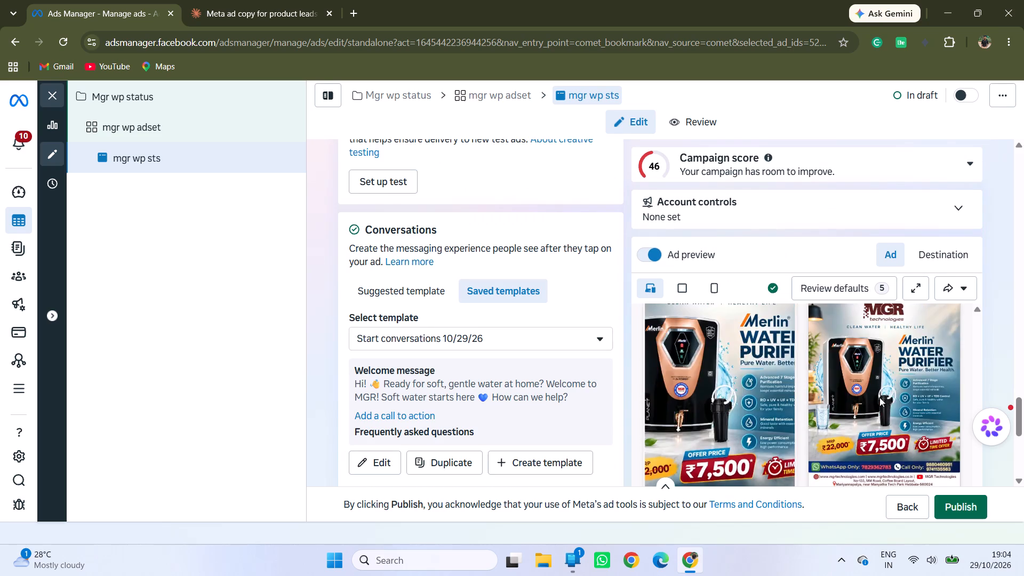
scroll(879, 397, "up", 18)
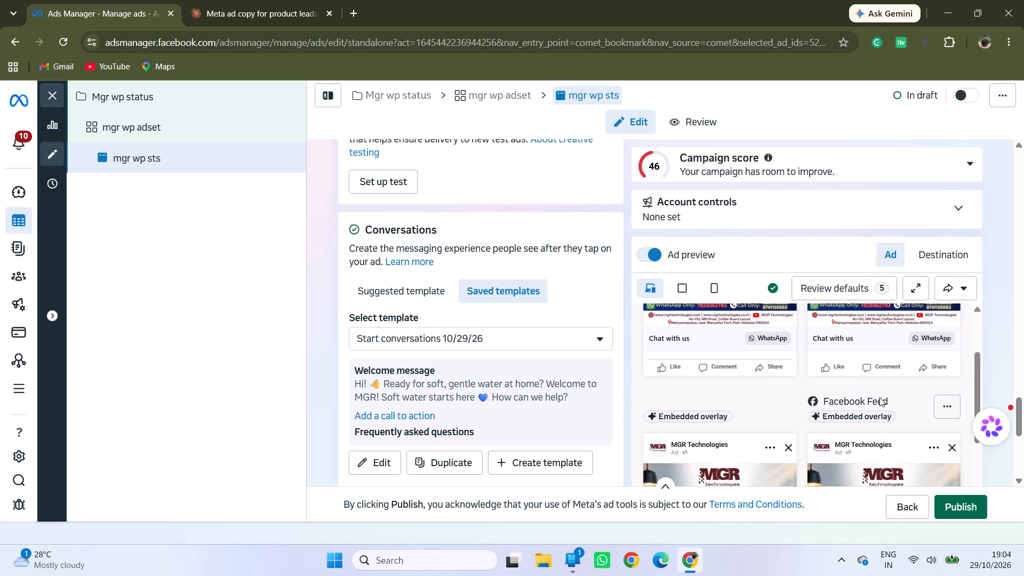
scroll(879, 397, "up", 8)
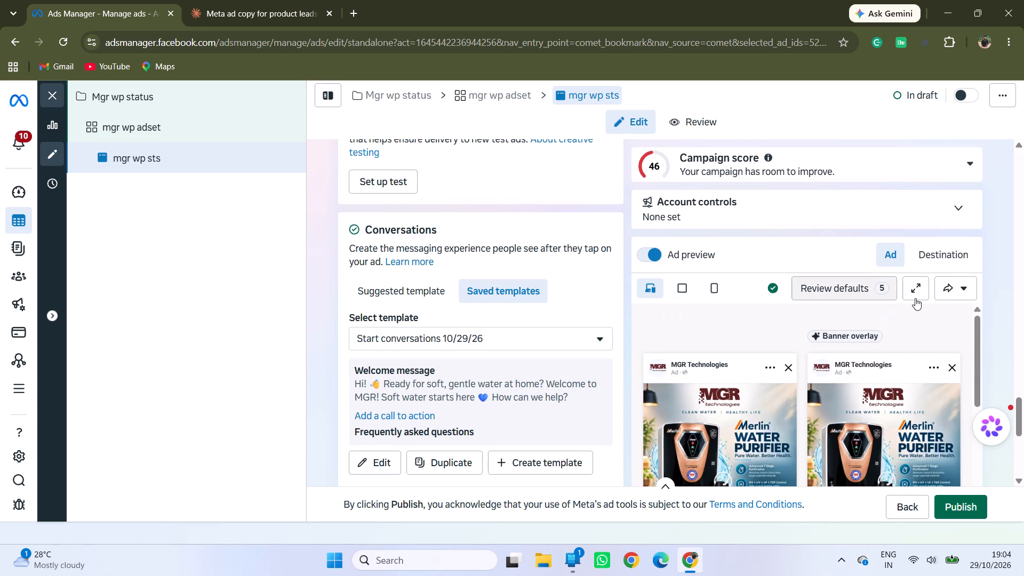
left_click(915, 294)
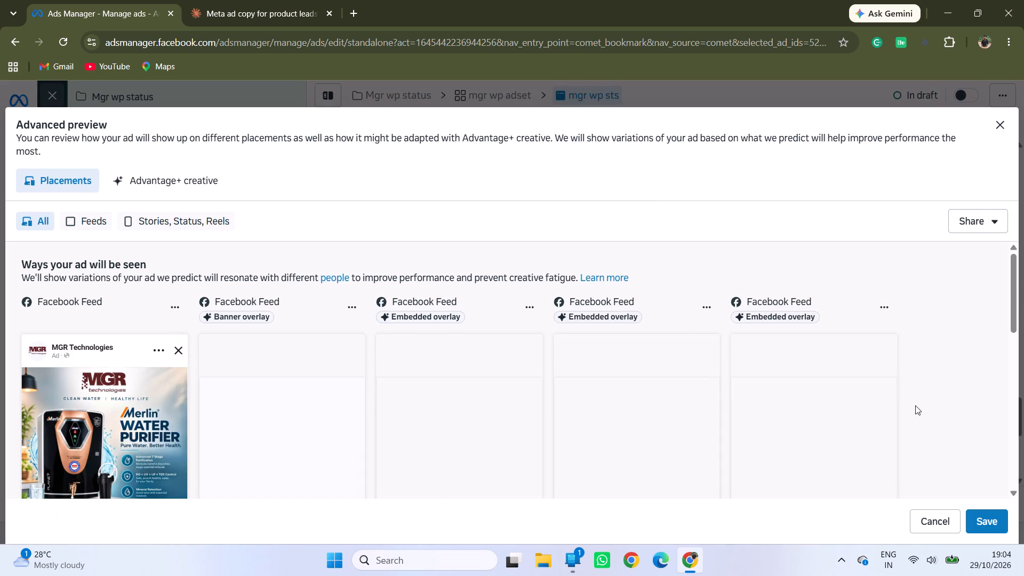
scroll(934, 409, "down", 1)
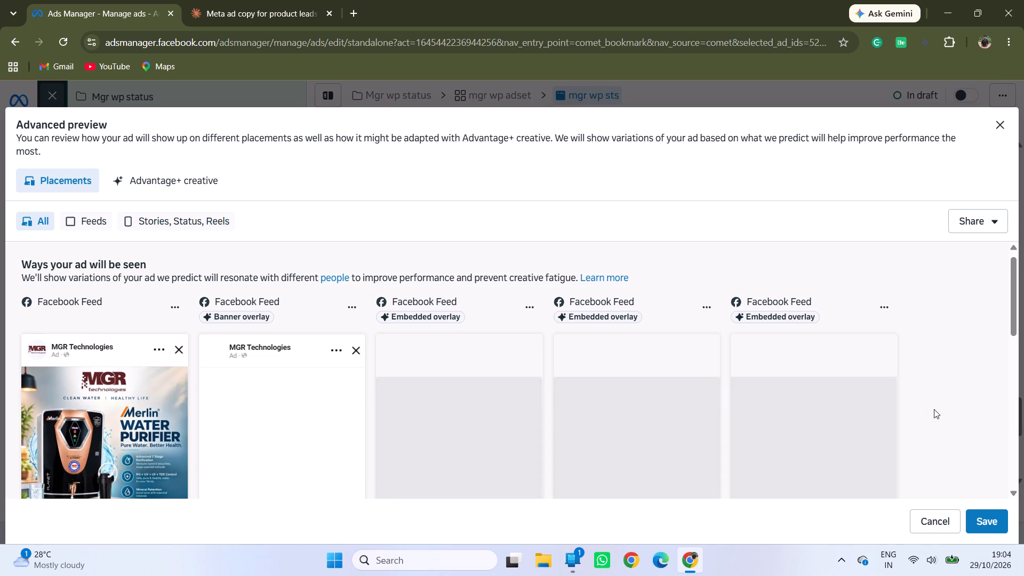
scroll(934, 409, "down", 2)
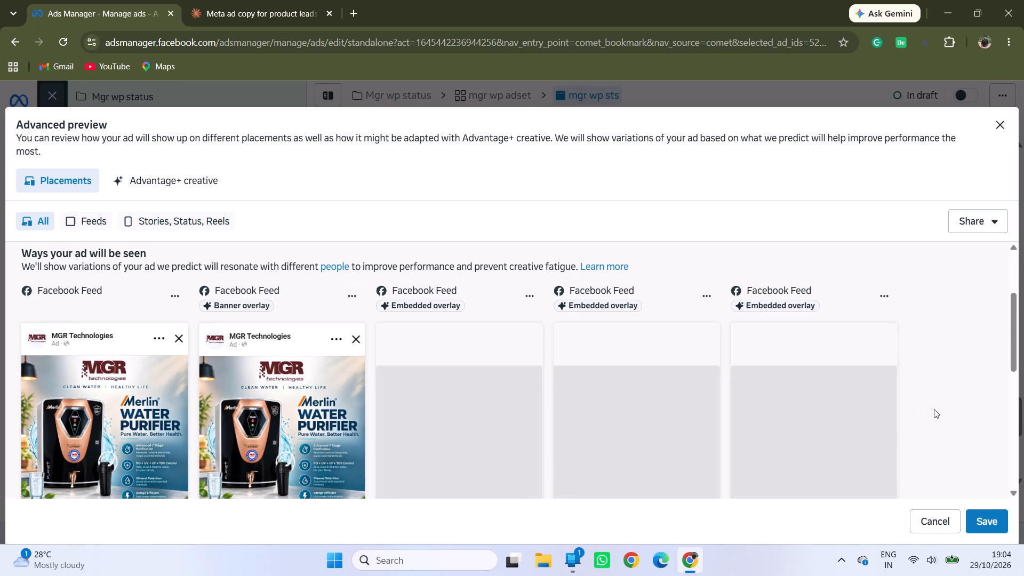
scroll(937, 407, "down", 1)
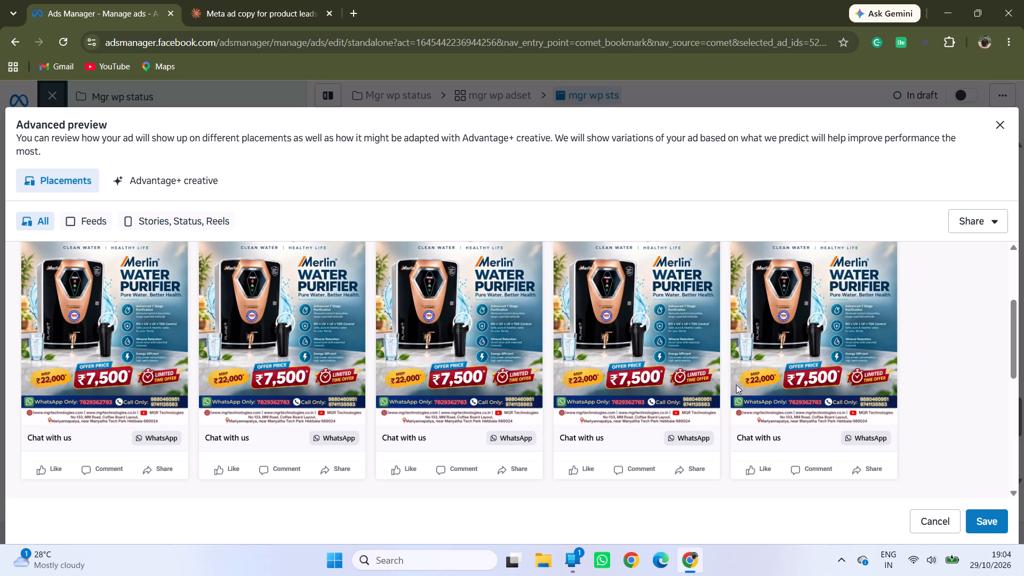
scroll(763, 354, "up", 2)
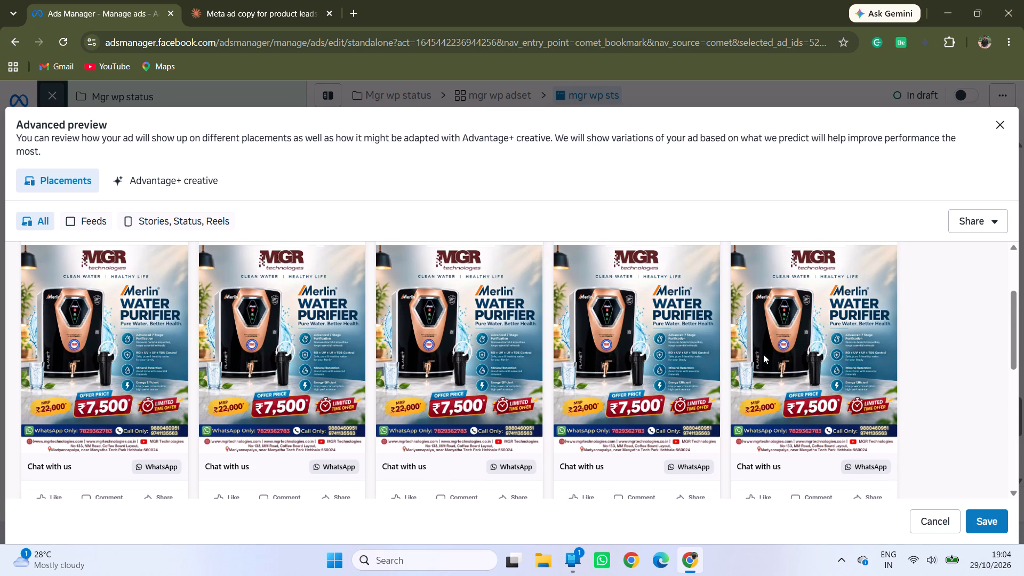
scroll(763, 354, "up", 2)
Look through the Instagram Stories, Facebook Stories, Facebook Marketplace and WhatsApp Status placements in the Advanced preview.
scroll(763, 354, "down", 5)
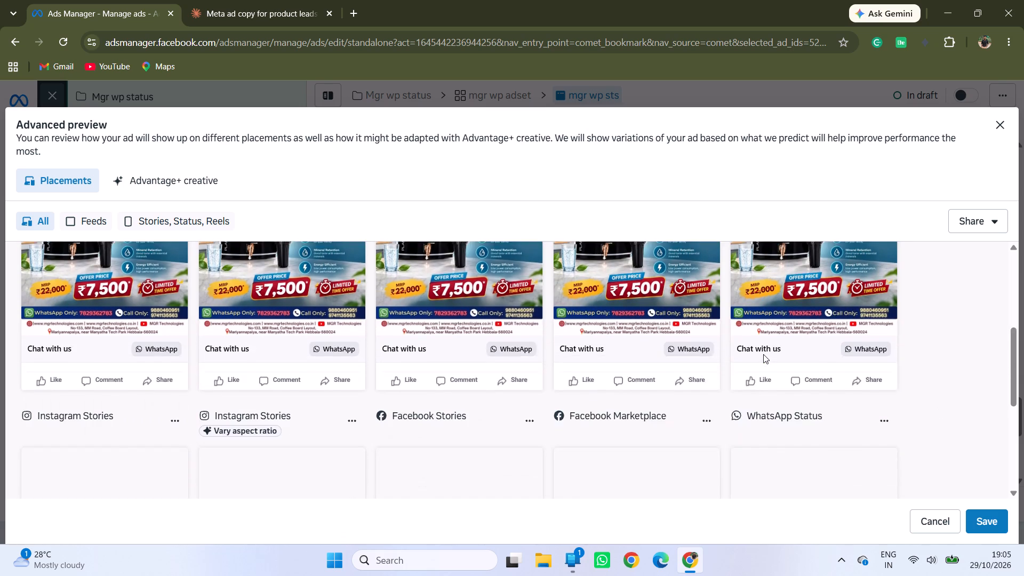
scroll(763, 354, "down", 1)
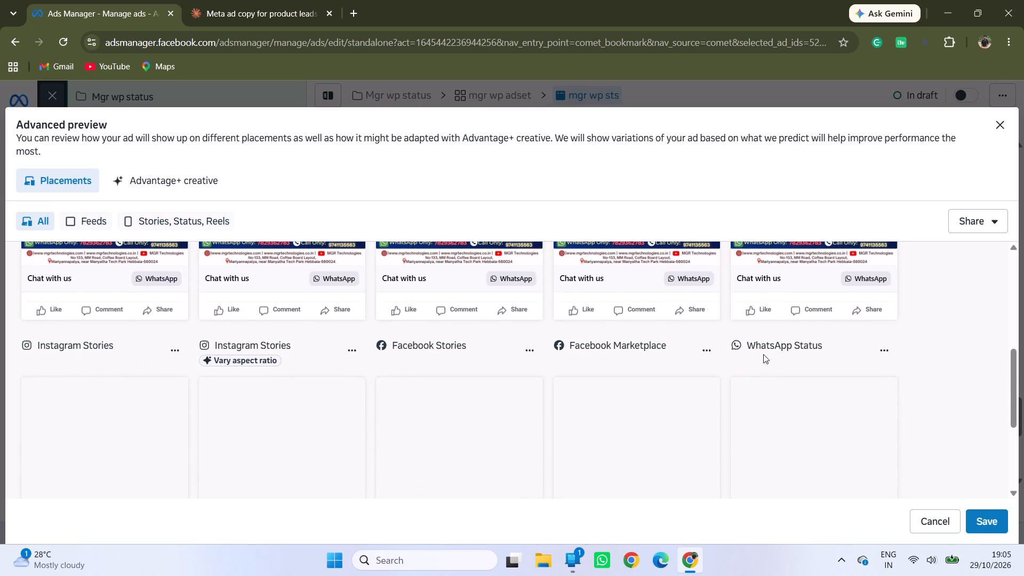
scroll(762, 368, "down", 4)
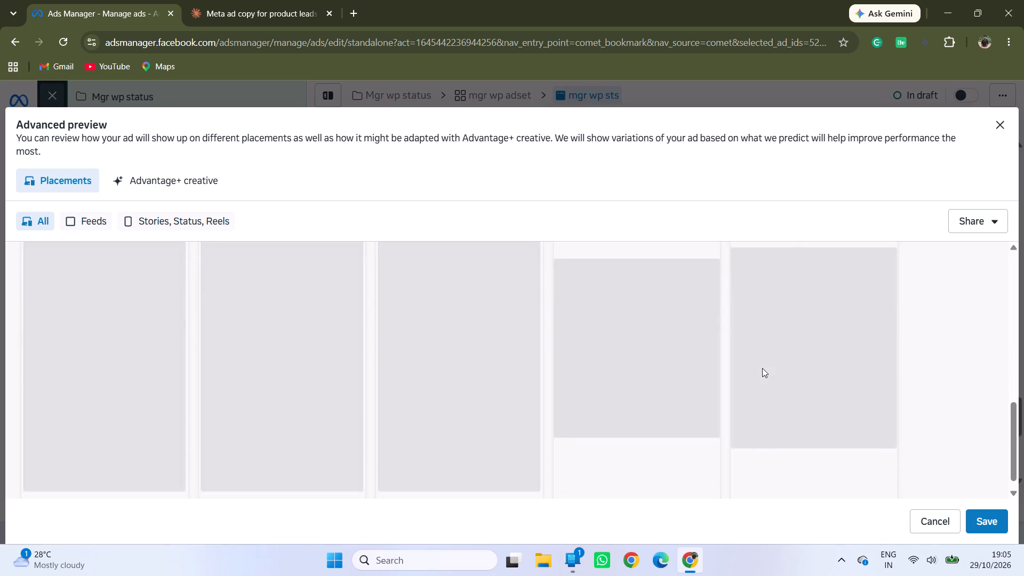
scroll(762, 368, "down", 1)
scroll(762, 368, "up", 6)
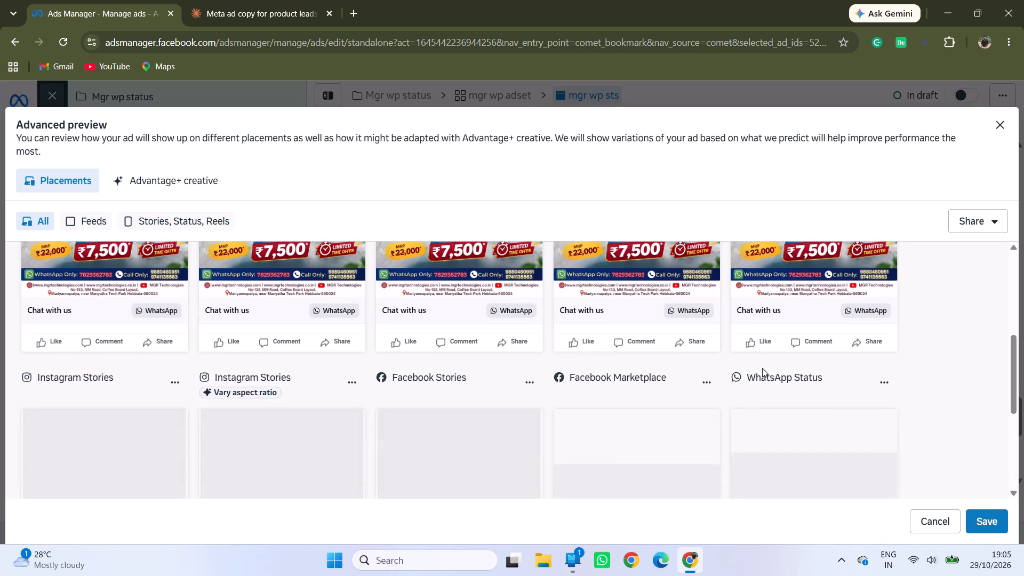
Compare the original, Banner overlay and Embedded overlay variations of the Facebook Feed ad.
scroll(762, 368, "up", 1)
scroll(762, 368, "down", 1)
scroll(762, 368, "up", 5)
scroll(762, 368, "down", 2)
scroll(762, 368, "up", 2)
scroll(762, 368, "down", 1)
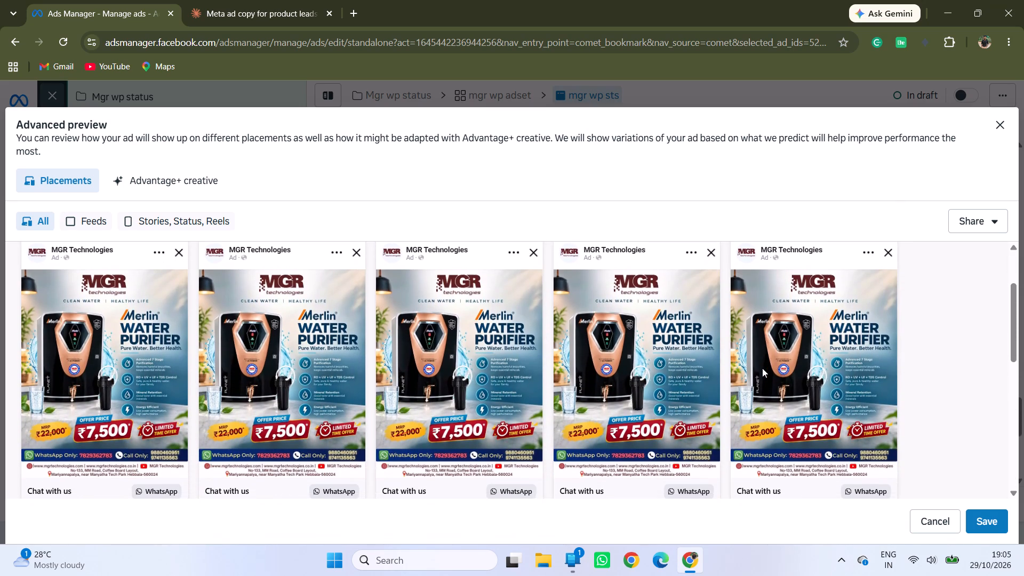
scroll(762, 368, "down", 1)
scroll(762, 368, "up", 2)
scroll(762, 368, "down", 2)
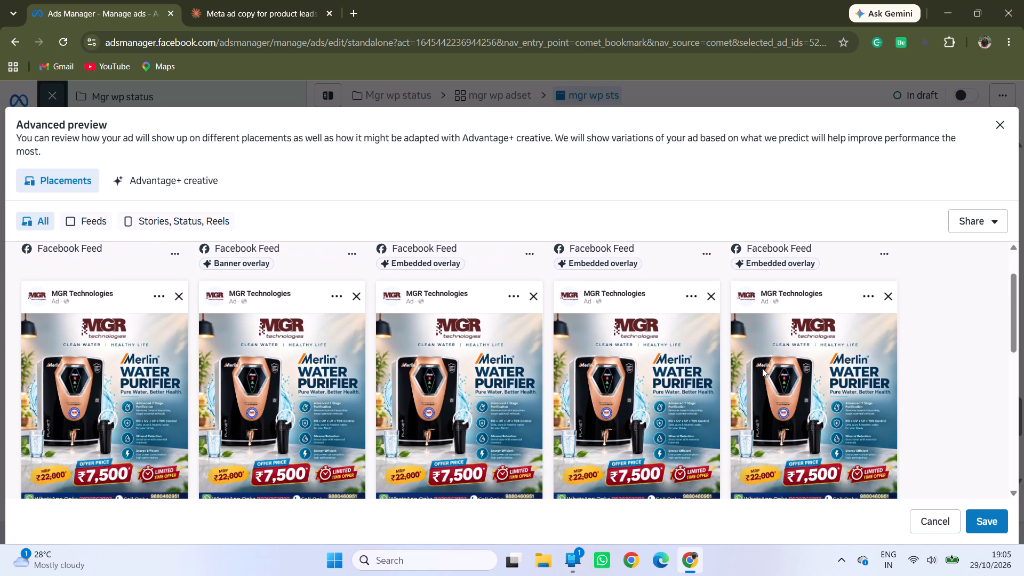
scroll(762, 368, "down", 2)
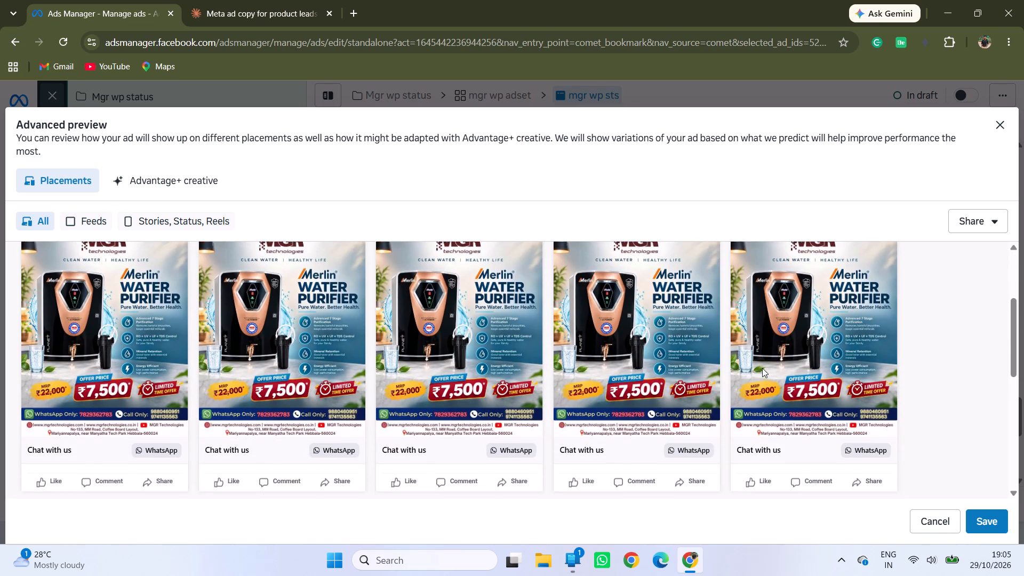
Examine how the creative fits the Stories, Facebook Marketplace and WhatsApp Status placements.
scroll(762, 368, "down", 5)
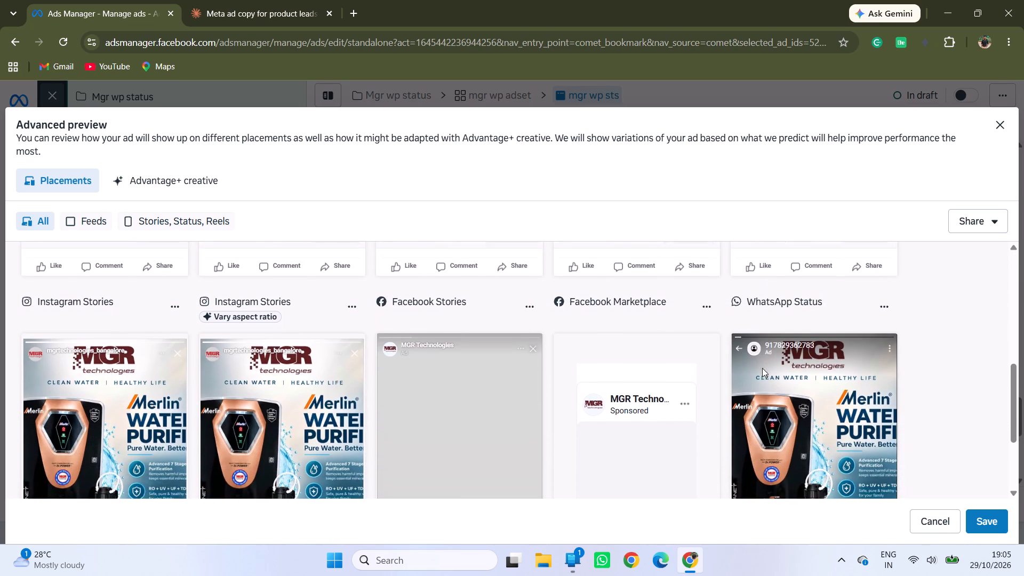
scroll(762, 368, "down", 2)
scroll(762, 368, "up", 1)
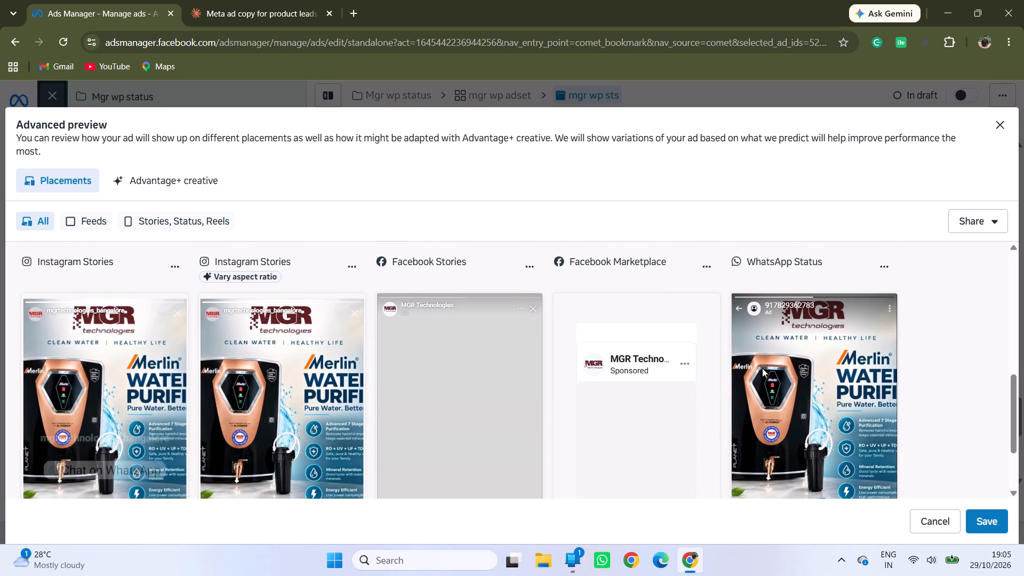
scroll(762, 368, "up", 1)
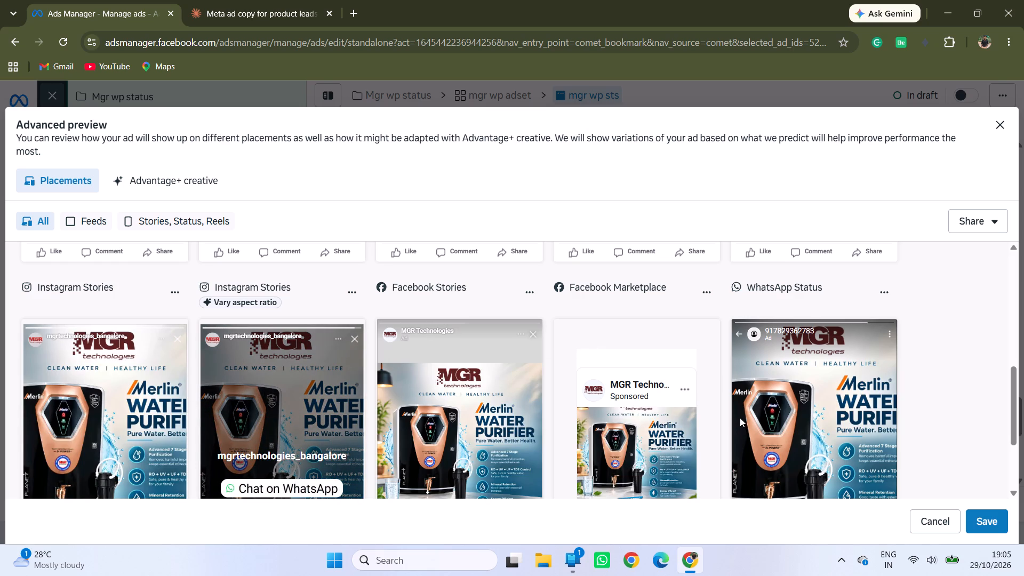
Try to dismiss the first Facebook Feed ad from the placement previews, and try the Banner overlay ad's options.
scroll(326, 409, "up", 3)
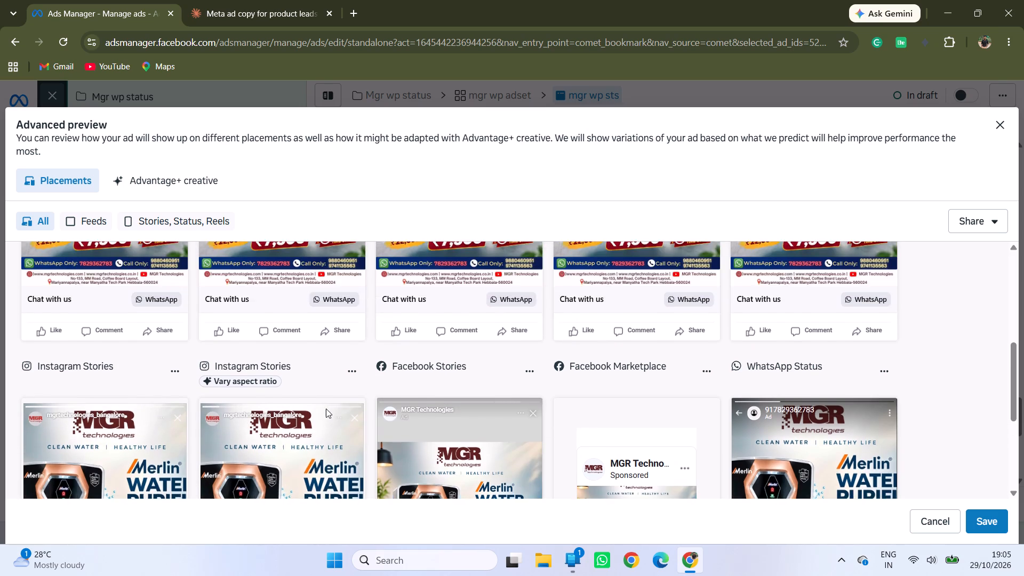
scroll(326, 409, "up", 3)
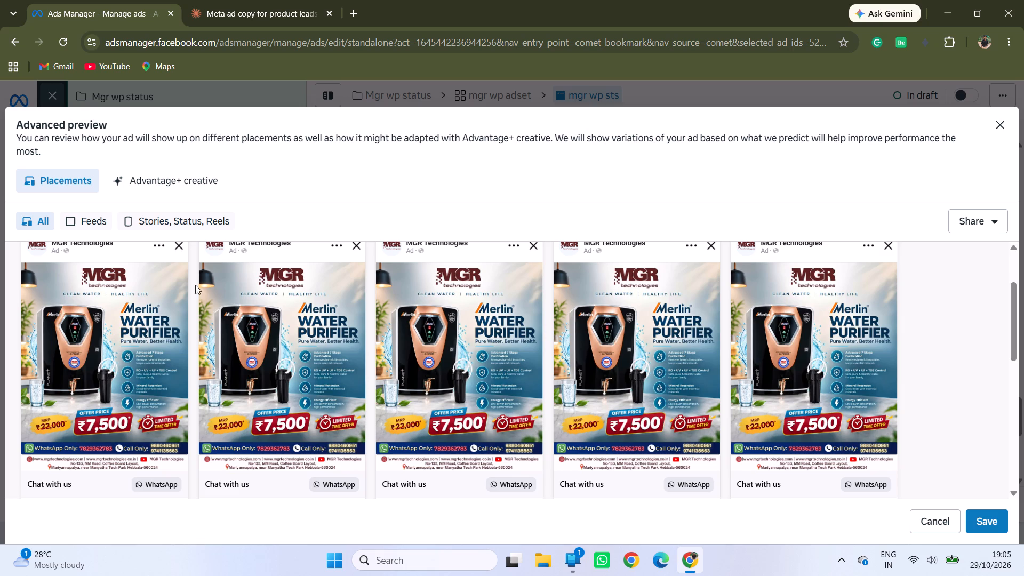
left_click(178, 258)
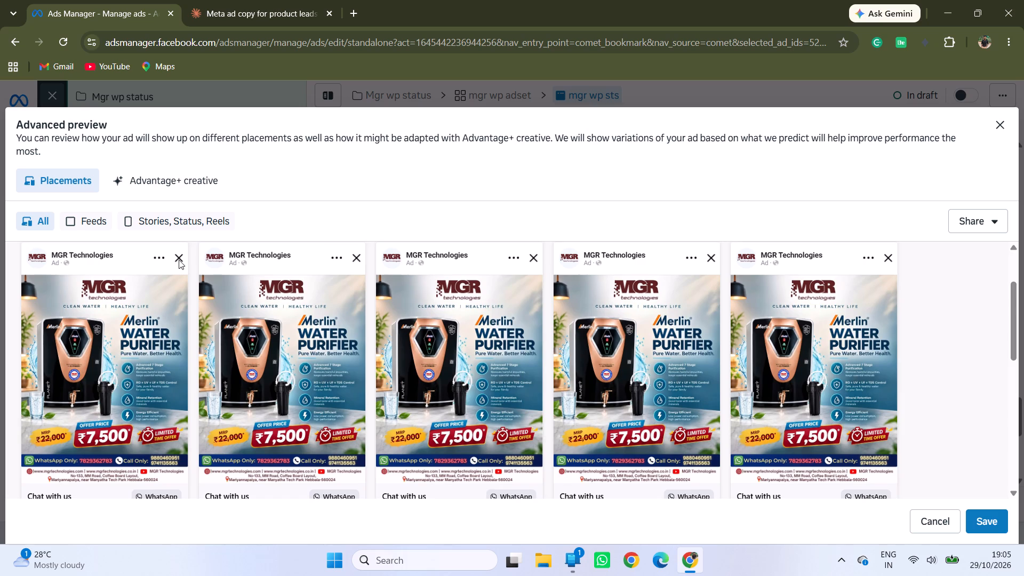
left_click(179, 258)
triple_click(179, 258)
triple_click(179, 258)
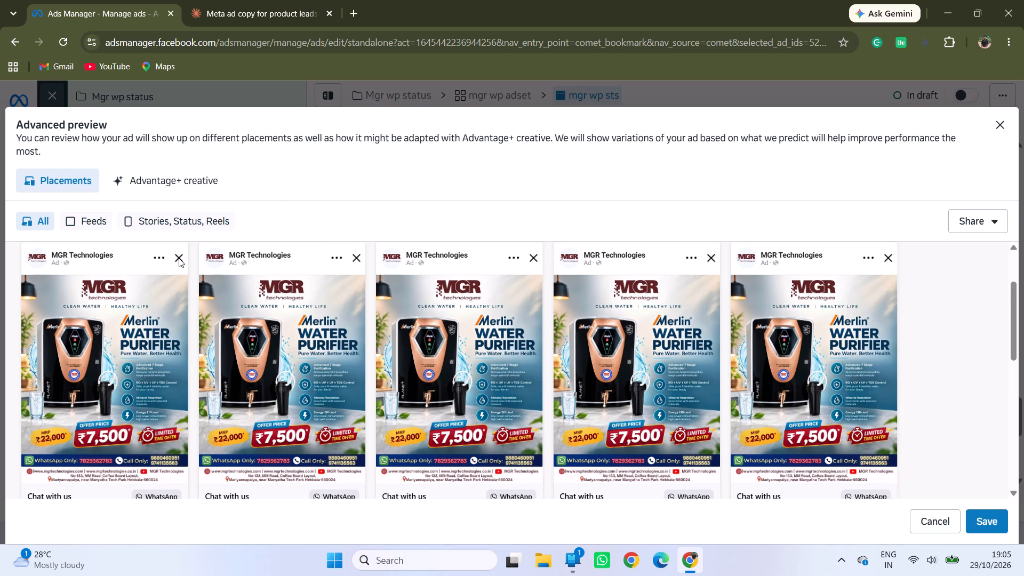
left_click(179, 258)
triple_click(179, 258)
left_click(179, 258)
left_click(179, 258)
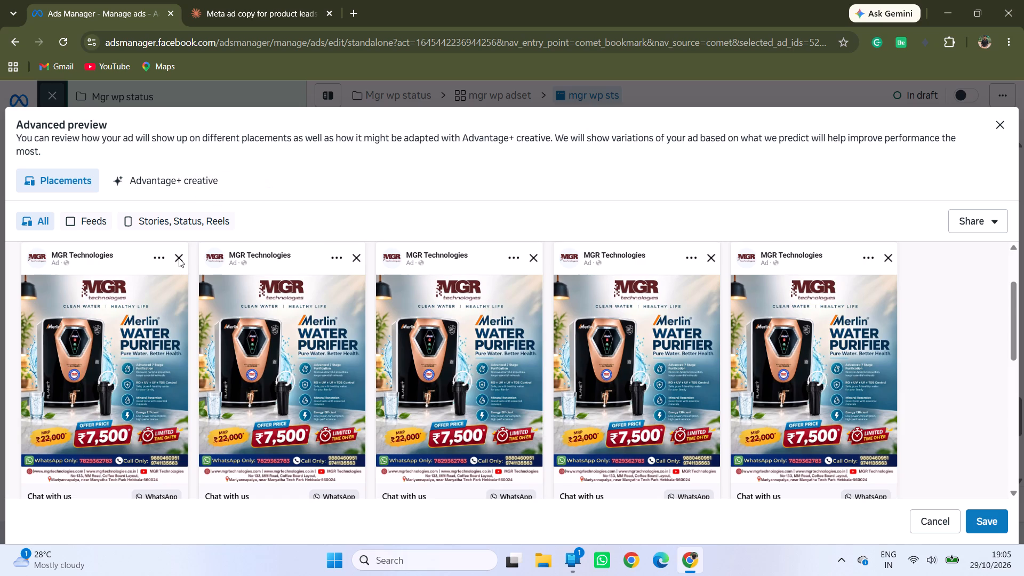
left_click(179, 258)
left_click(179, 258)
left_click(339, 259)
Look over the placement previews again, check the options for the original Facebook Feed preview, and close the Advanced preview.
scroll(761, 428, "down", 7)
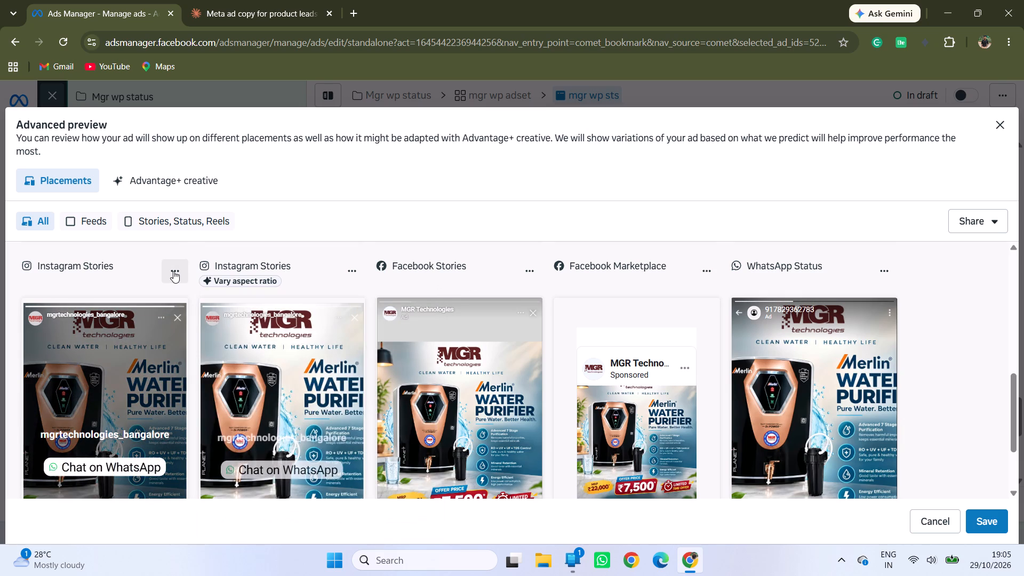
scroll(272, 275, "up", 2)
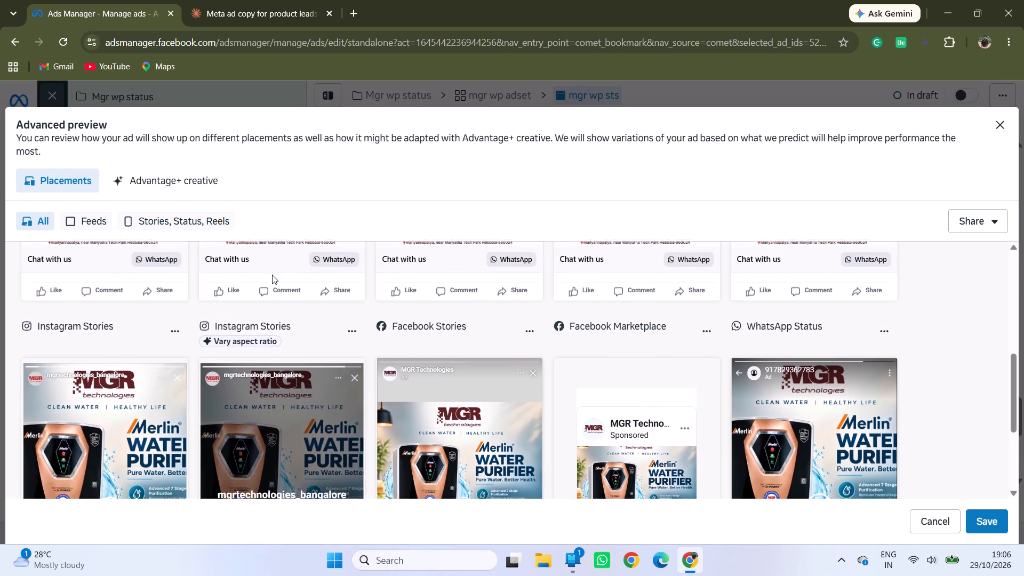
scroll(272, 275, "up", 5)
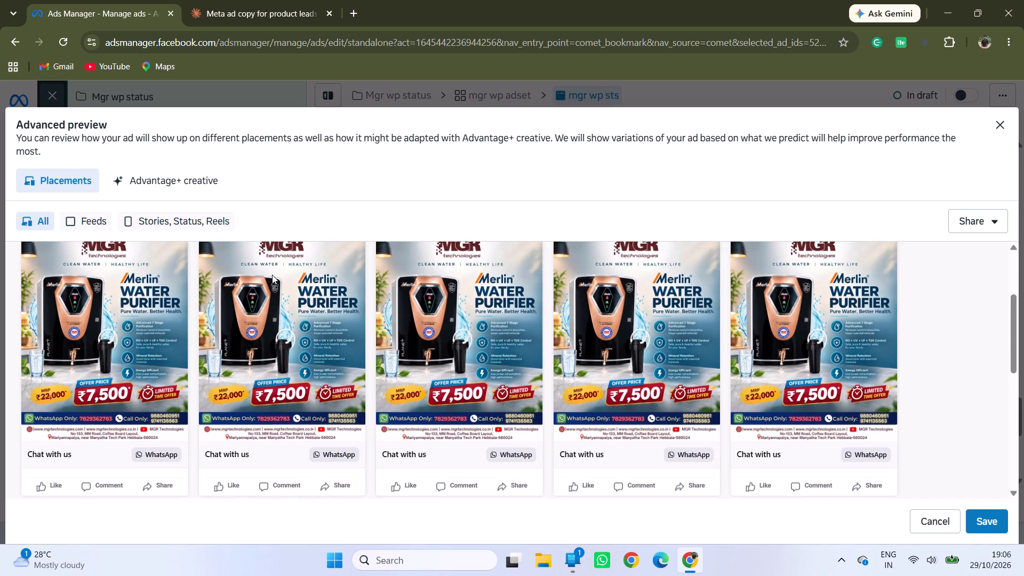
scroll(272, 275, "up", 3)
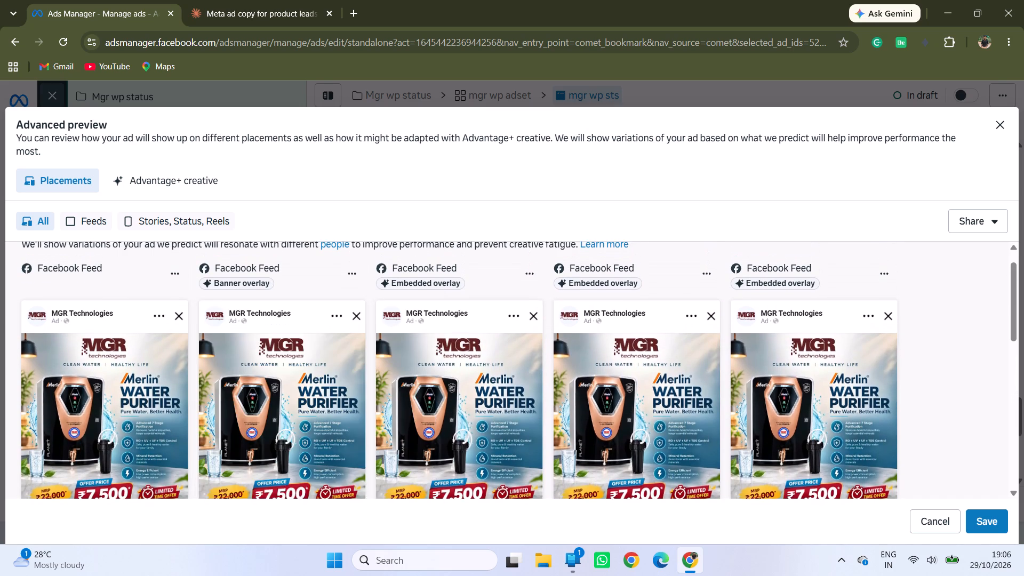
scroll(272, 275, "up", 1)
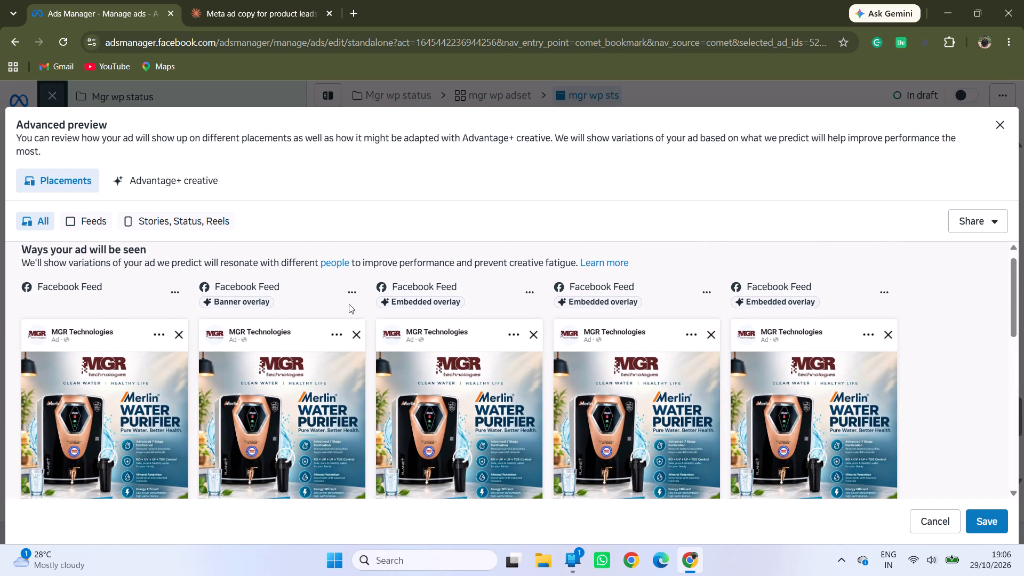
left_click(179, 294)
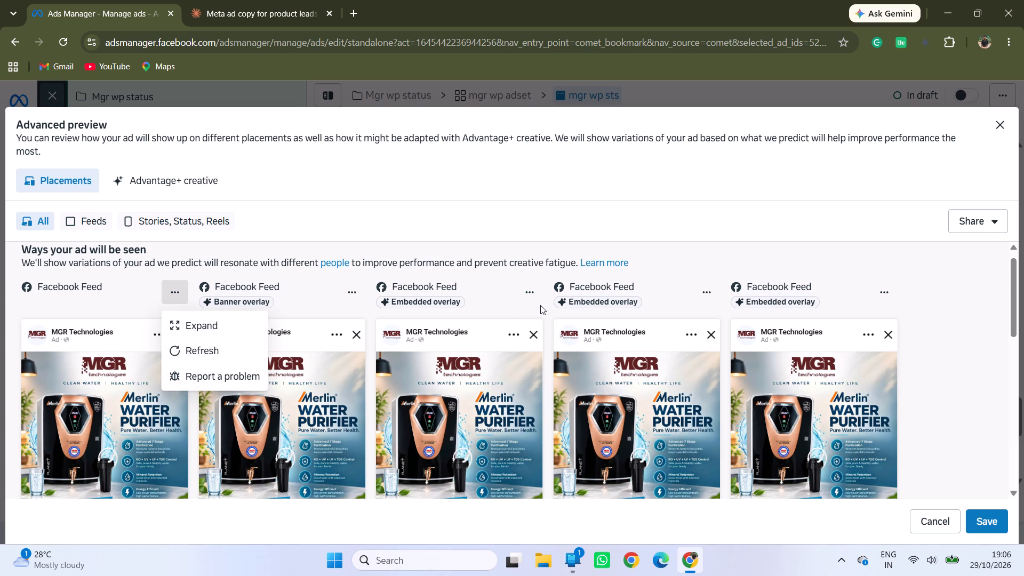
left_click(1004, 126)
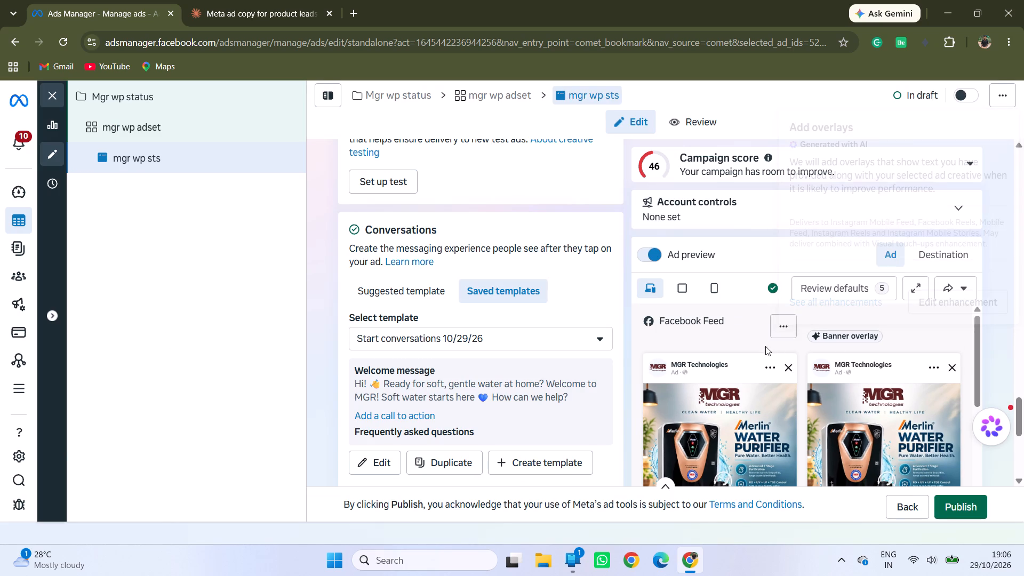
Open the original Facebook Feed placement for editing and examine its media, text and accessibility options alongside the preview.
left_click(791, 323)
left_click(816, 358)
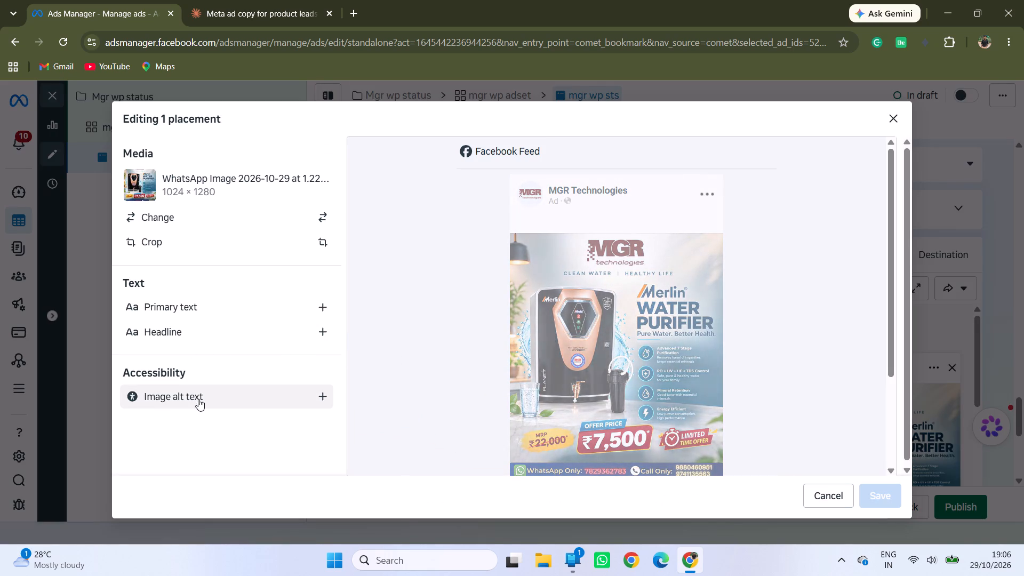
scroll(545, 289, "down", 3)
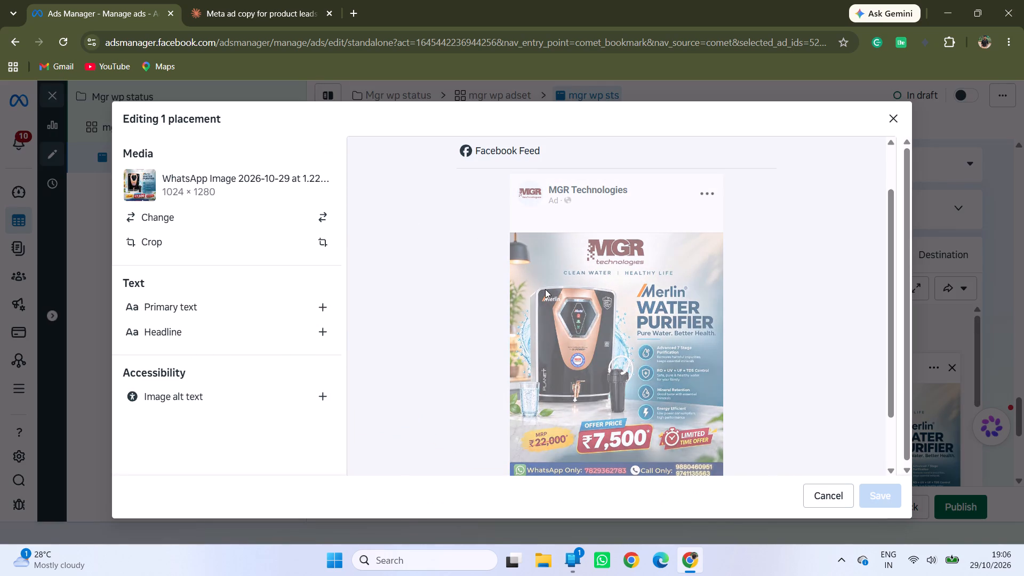
scroll(545, 289, "down", 6)
scroll(545, 289, "up", 8)
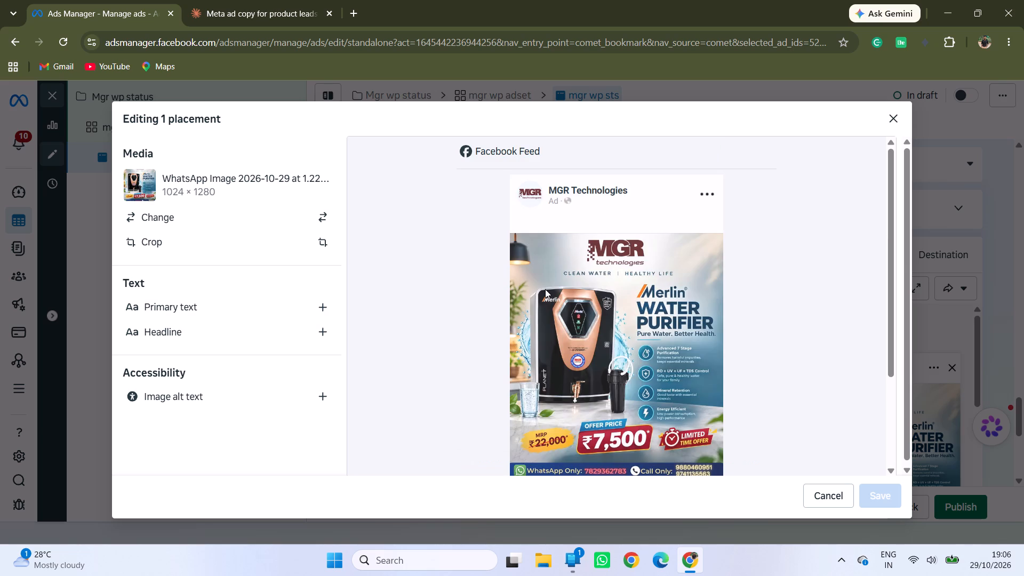
scroll(545, 289, "up", 3)
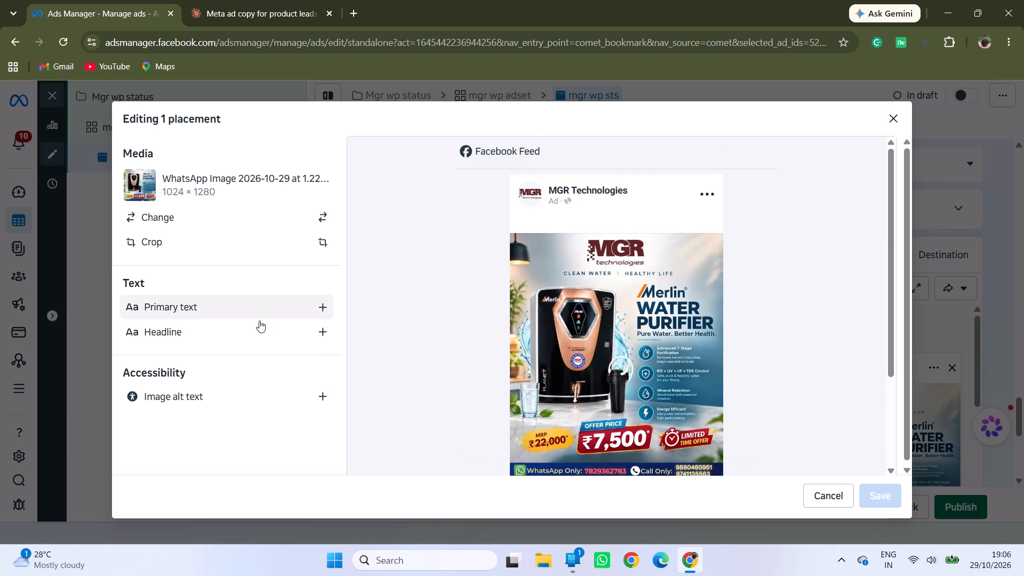
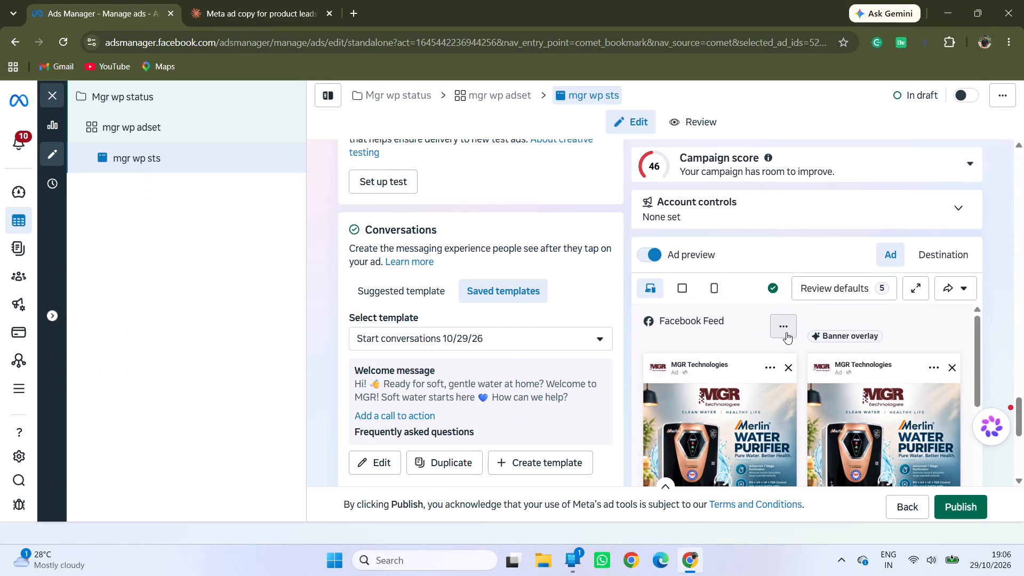
Check the editing options for the Facebook Feed placement, and close them without saving.
left_click(786, 331)
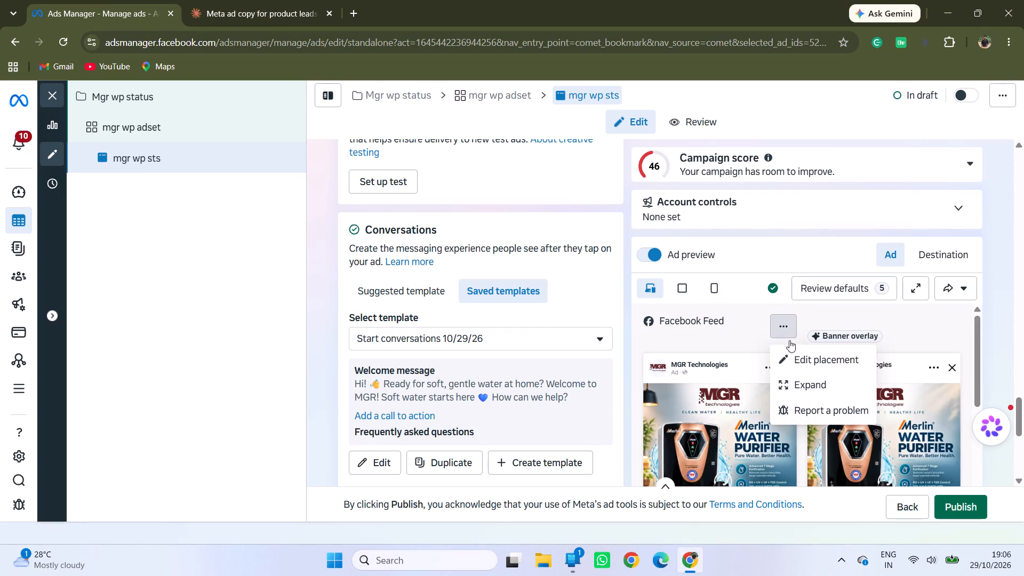
left_click(823, 359)
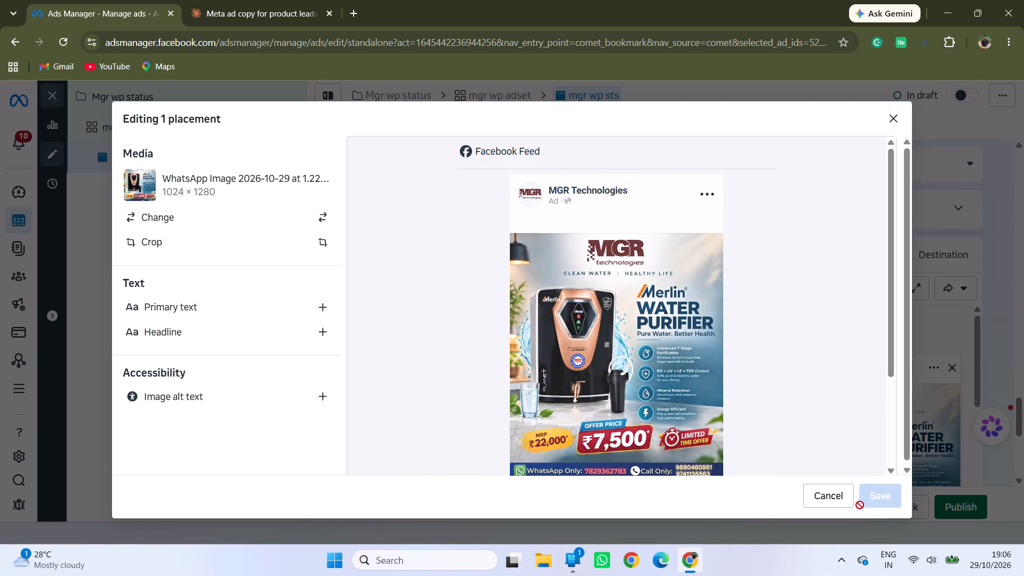
left_click(836, 503)
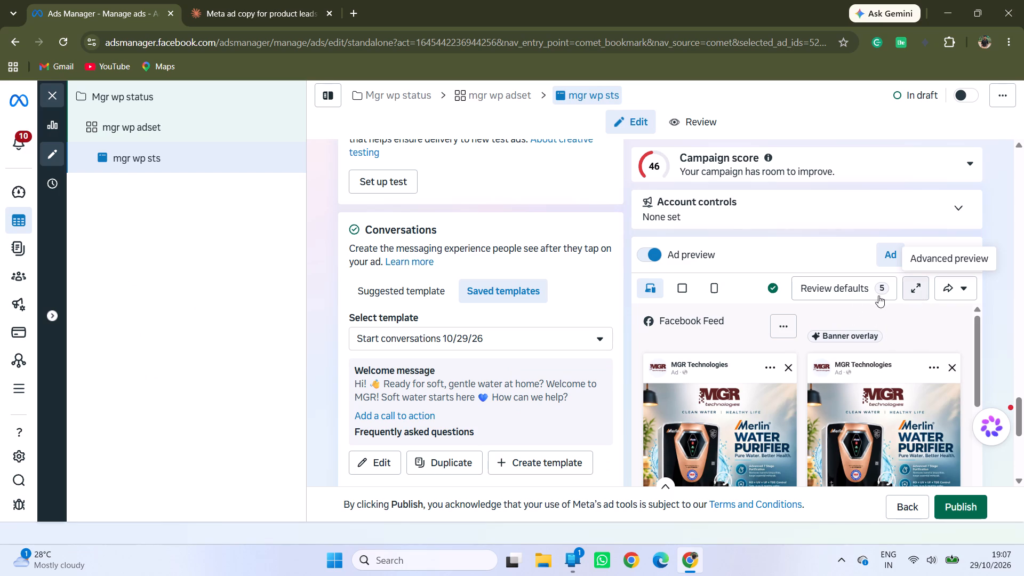
Examine the ad variations in the Advanced preview, first for all placements and then filtered to Stories, Status, Reels.
left_click(911, 290)
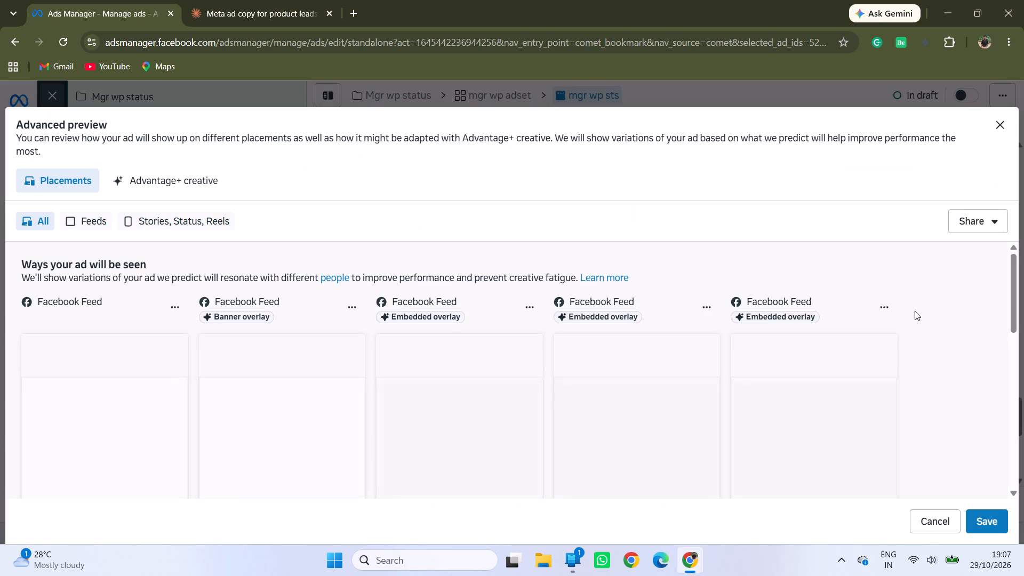
scroll(945, 399, "down", 1)
scroll(945, 399, "up", 2)
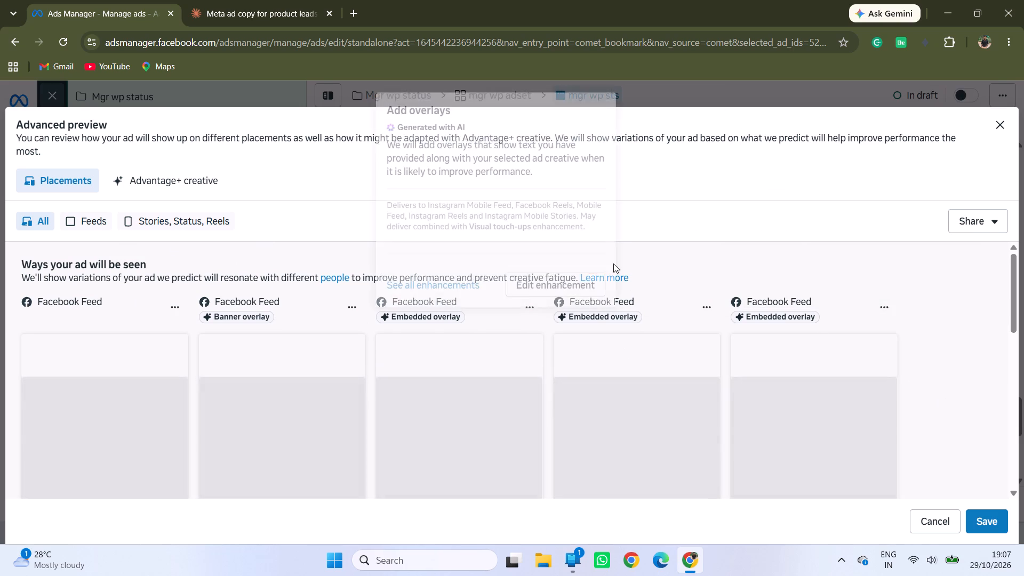
left_click(711, 310)
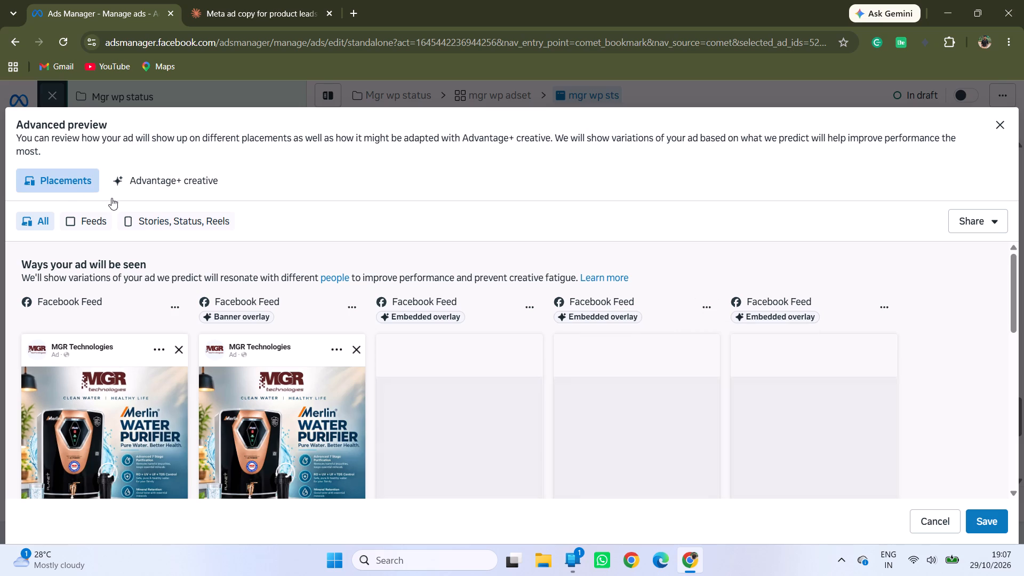
left_click(193, 219)
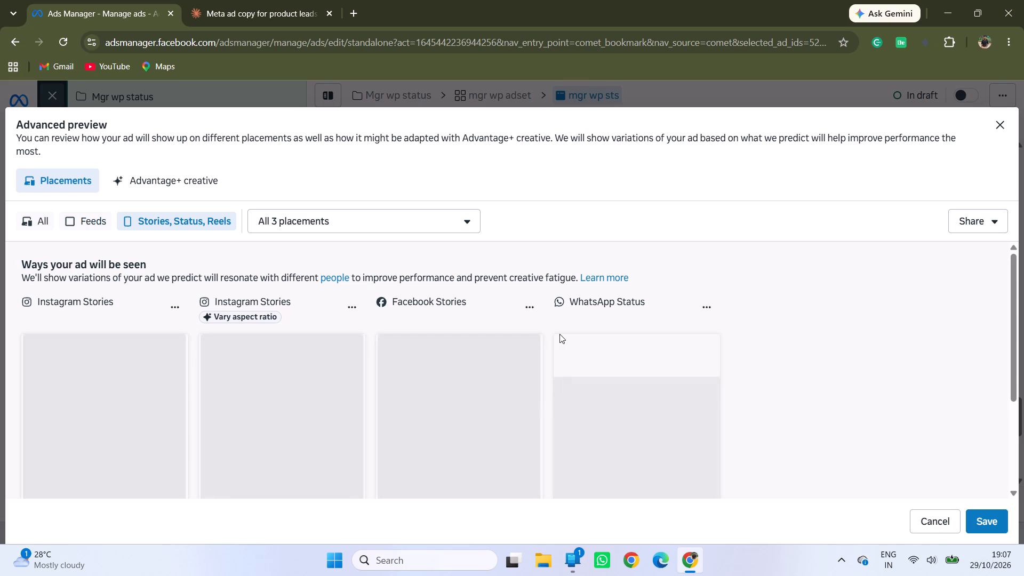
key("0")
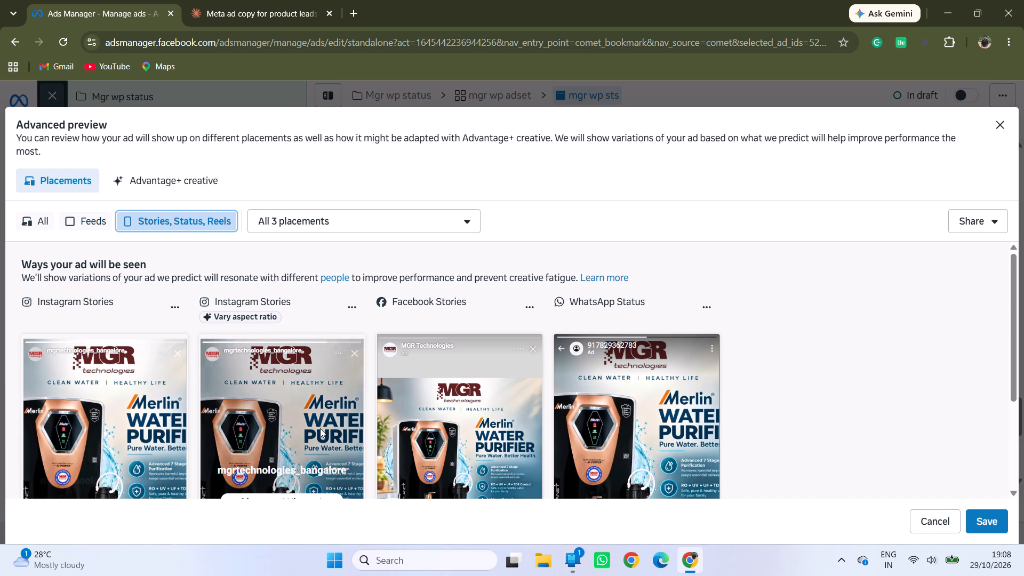
scroll(213, 418, "down", 3)
scroll(213, 418, "up", 1)
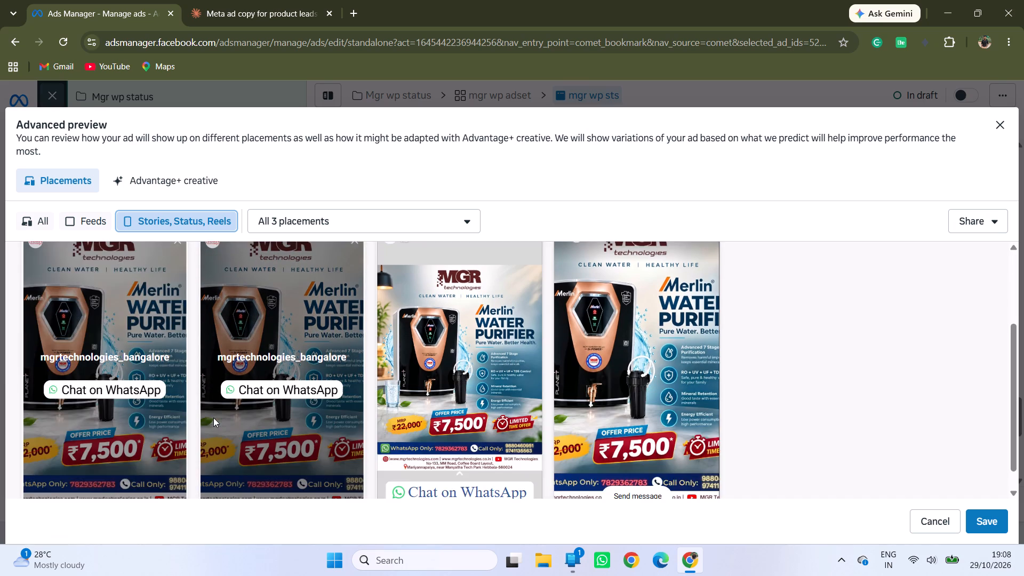
scroll(213, 418, "up", 3)
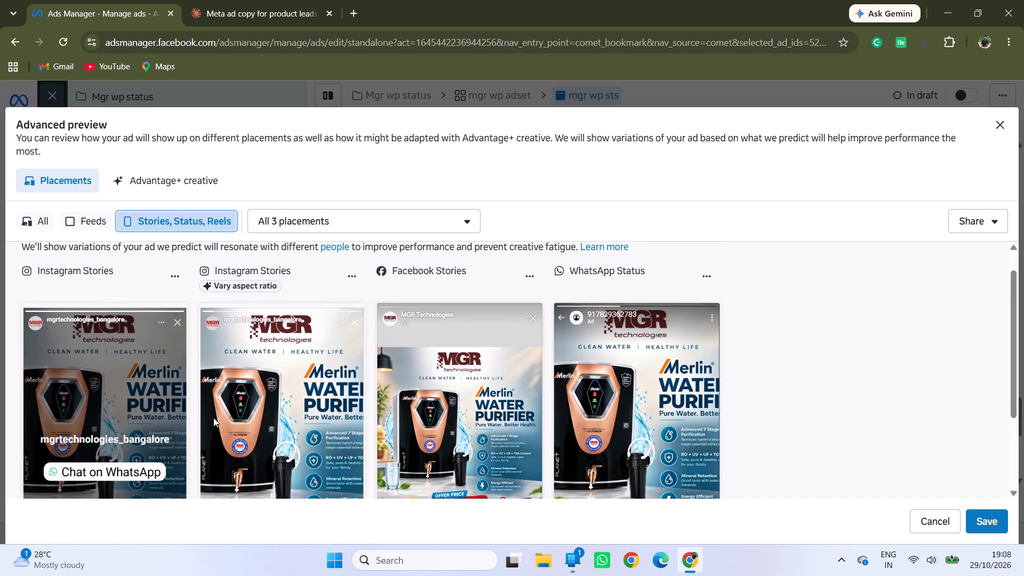
scroll(213, 418, "up", 1)
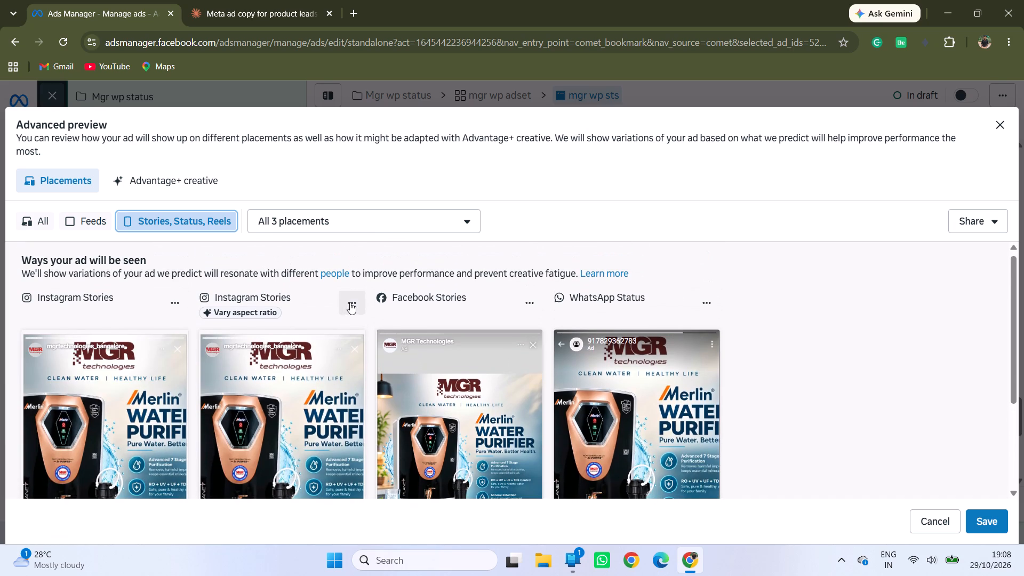
left_click(351, 302)
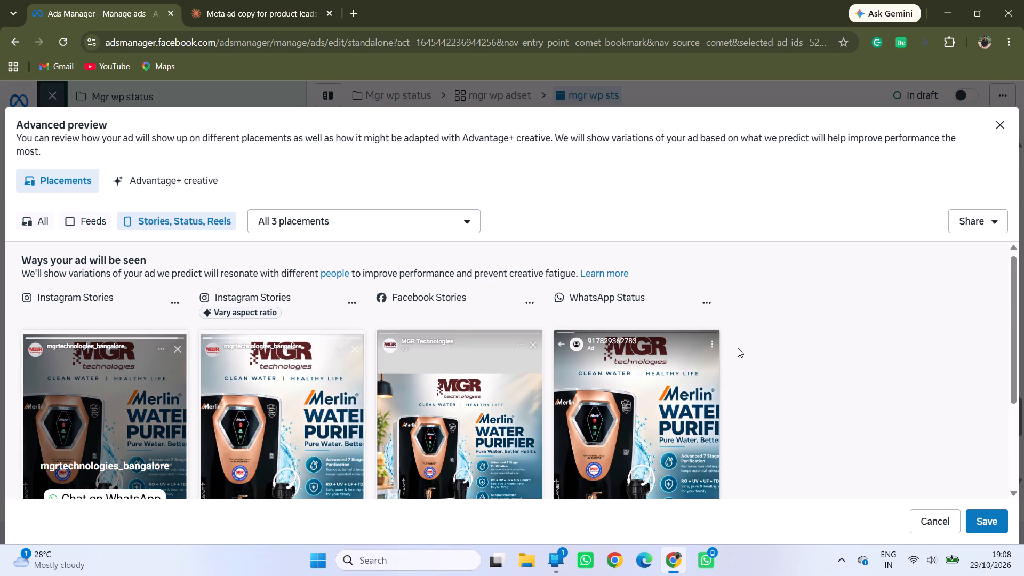
left_click(767, 373)
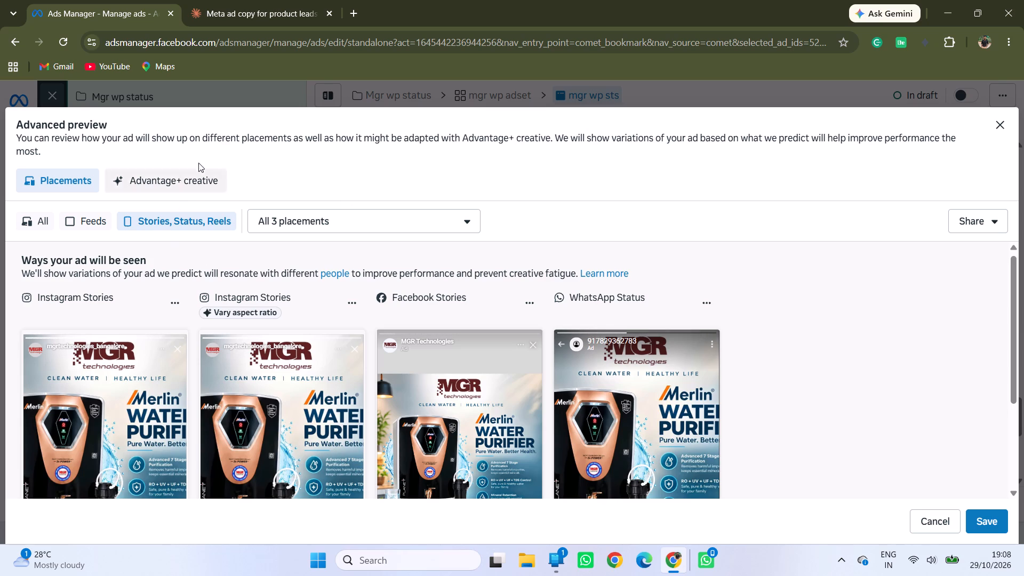
Review the Advantage+ creative optimizations in the Advanced preview.
left_click(190, 187)
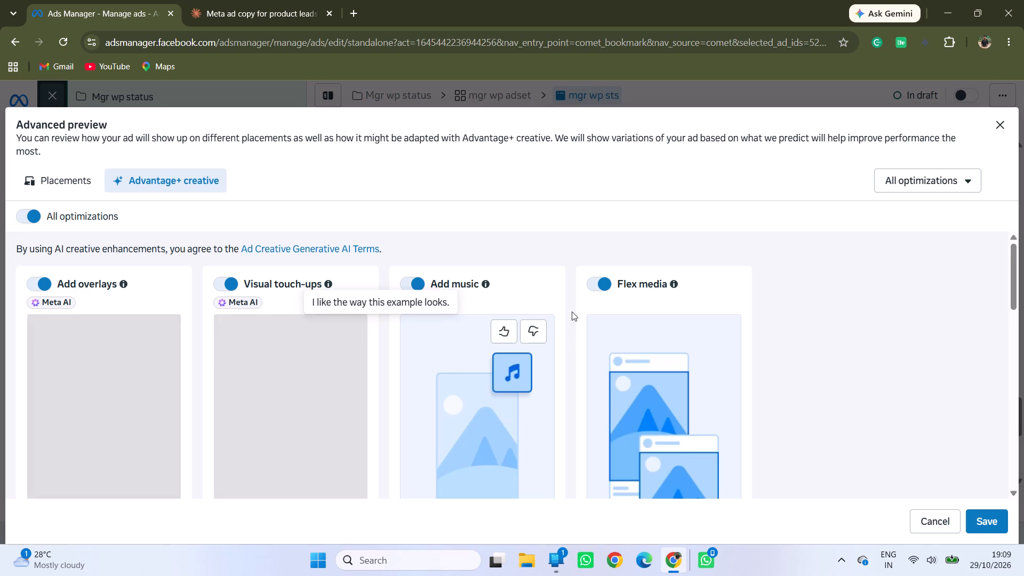
Examine the Advantage+ creative optimization examples in the Advanced preview: Add overlays, Visual touch-ups, Add music and Flex media.
scroll(405, 410, "down", 14)
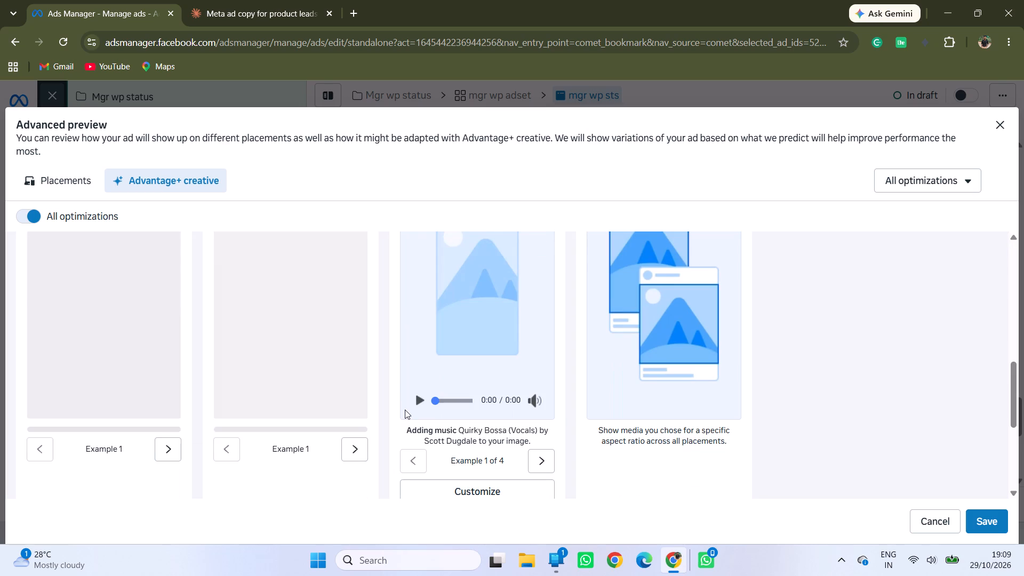
scroll(405, 410, "down", 1)
scroll(405, 410, "up", 13)
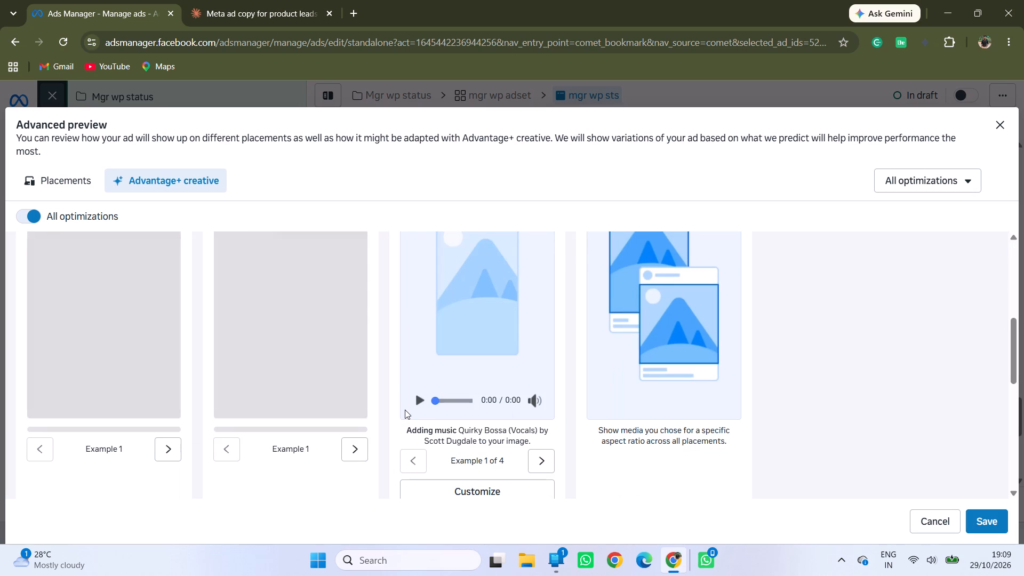
scroll(405, 410, "up", 10)
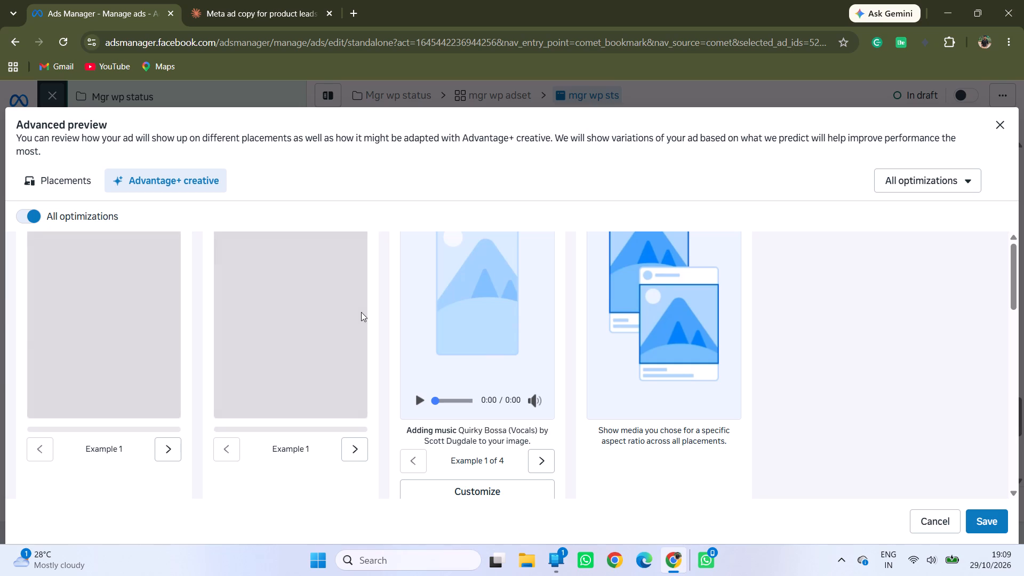